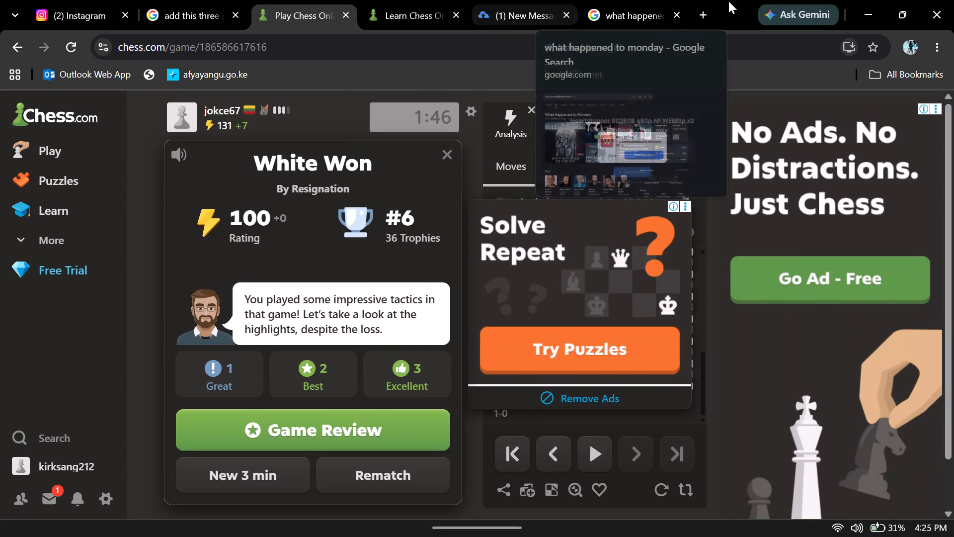
# Search the web for "paybill template" in a new browser tab.
pyautogui.click(705, 10)
pyautogui.write('pat')
pyautogui.press('BackSpace')
pyautogui.write('ybill template')
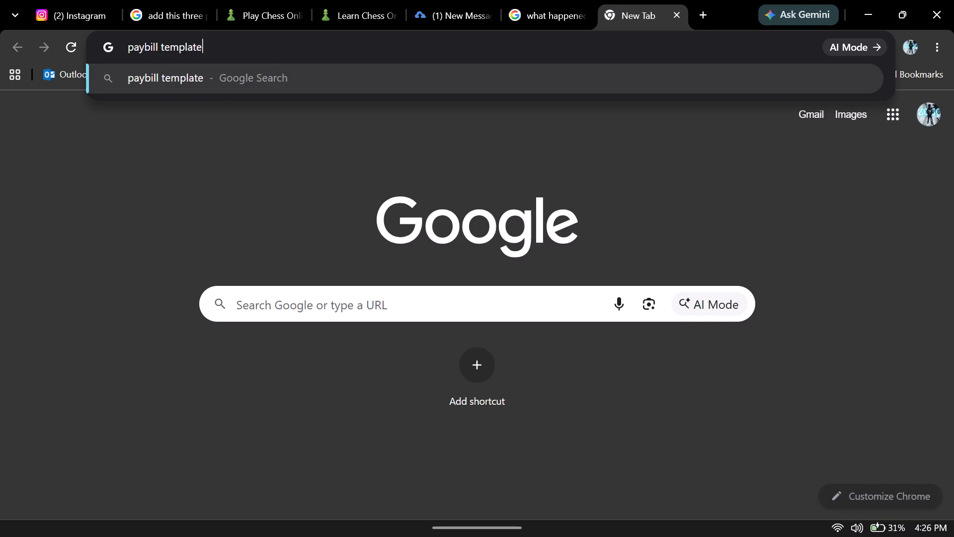
pyautogui.press('space')
pyautogui.press('Return')
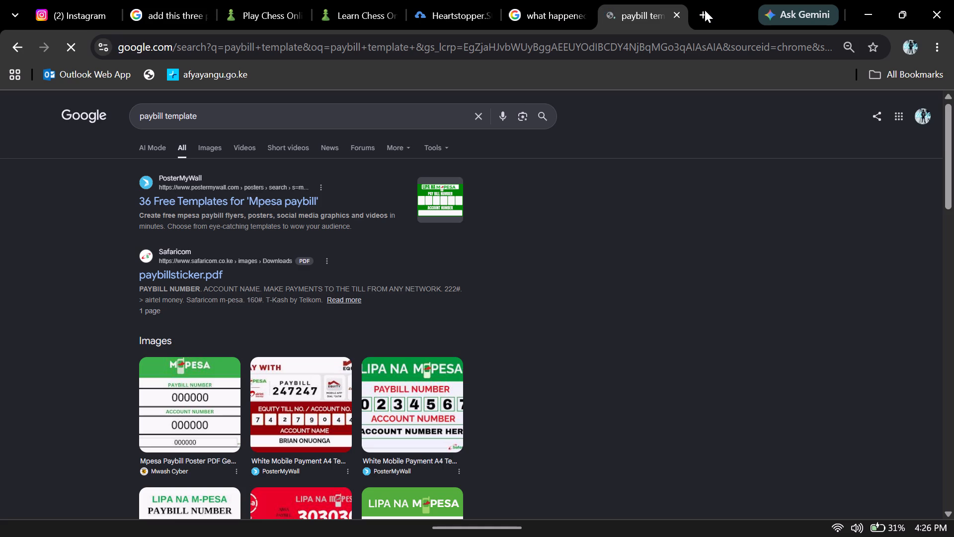
# From PosterMyWall's Mpesa paybill templates, open the green Lipa na M-Pesa design with six empty paybill boxes for editing.
pyautogui.click(272, 200)
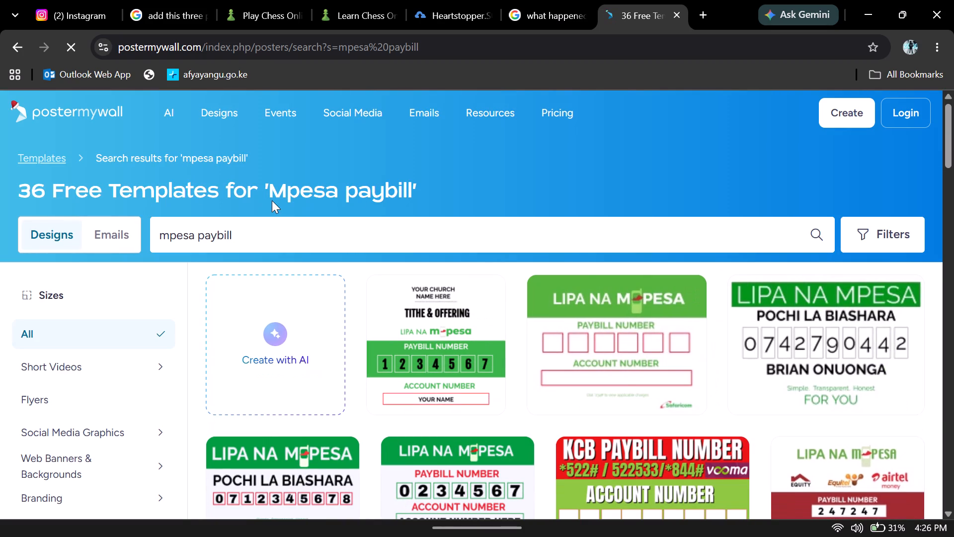
pyautogui.scroll(-1, 272, 200)
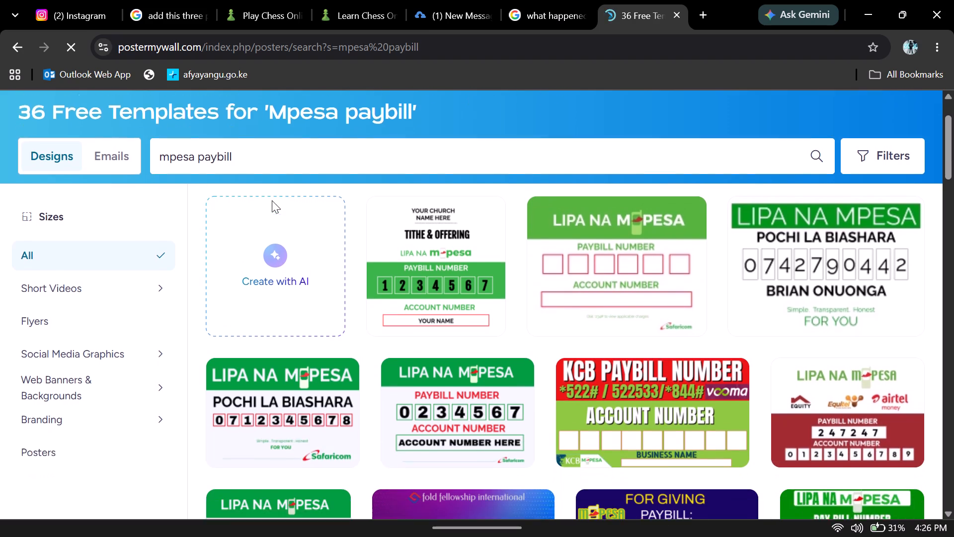
pyautogui.scroll(-1, 272, 200)
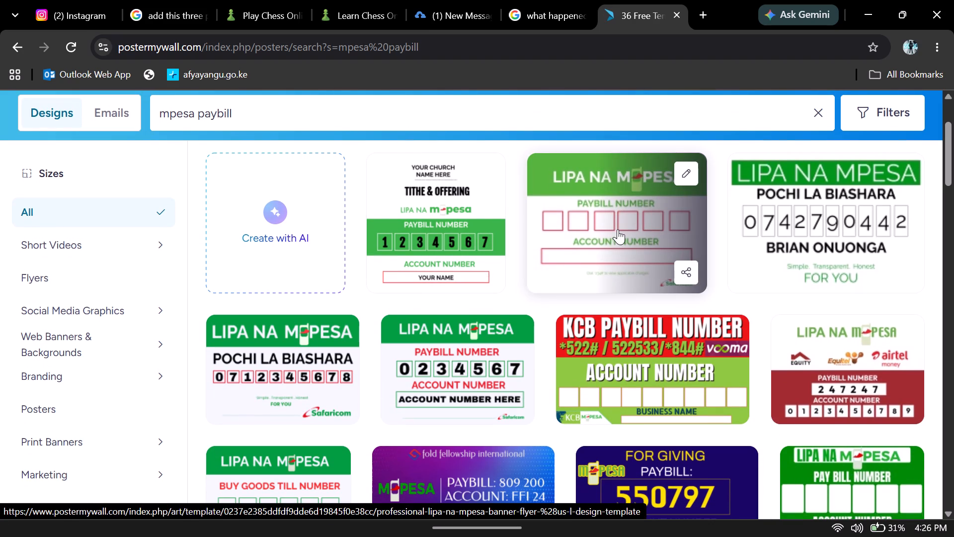
pyautogui.click(618, 229)
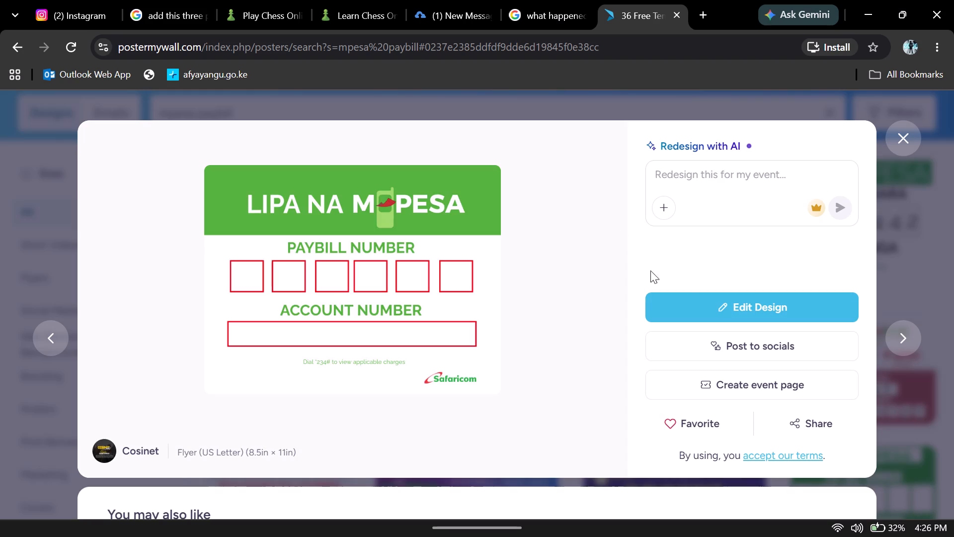
pyautogui.click(719, 310)
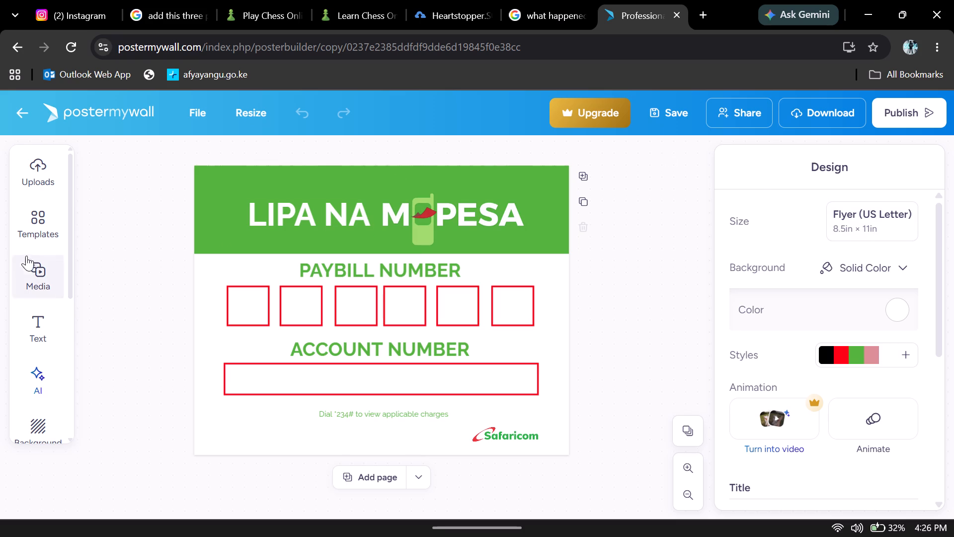
# Examine the editor's text, page design and drawing options for the Lipa na M-Pesa flyer.
pyautogui.click(47, 328)
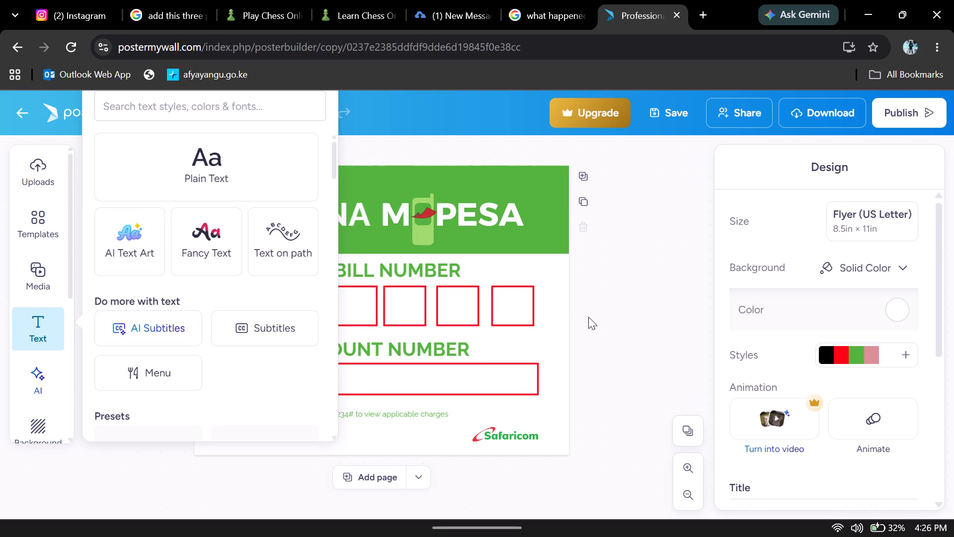
pyautogui.click(608, 319)
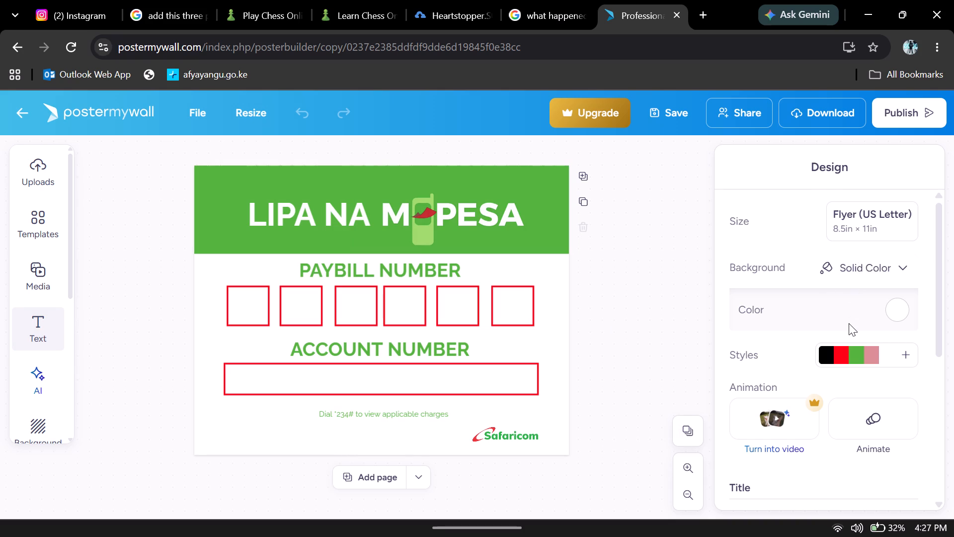
pyautogui.scroll(-6, 849, 323)
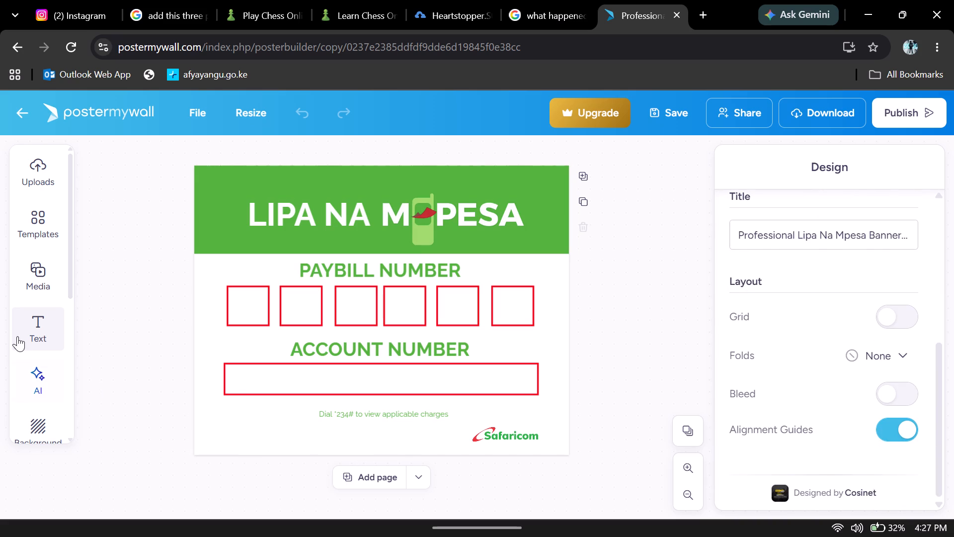
pyautogui.scroll(-1, 34, 348)
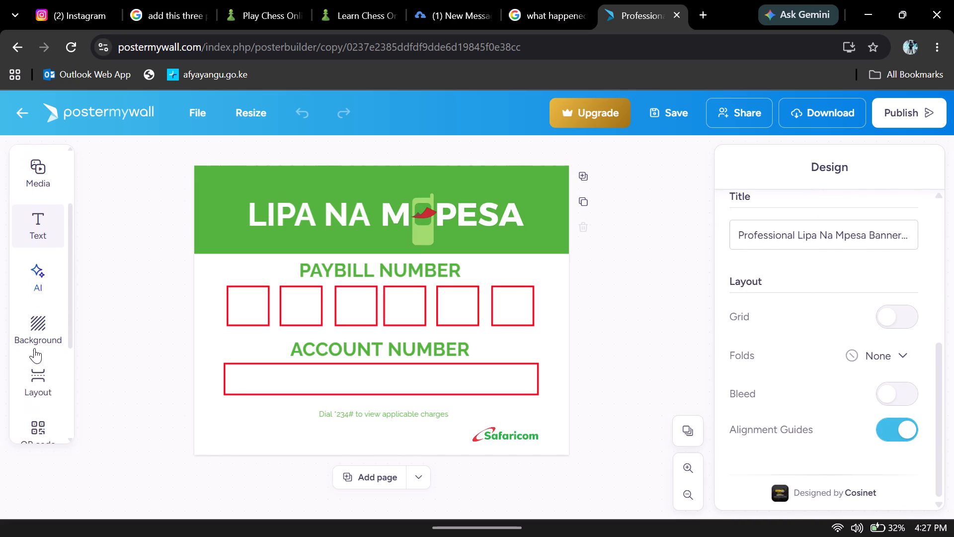
pyautogui.scroll(-3, 34, 348)
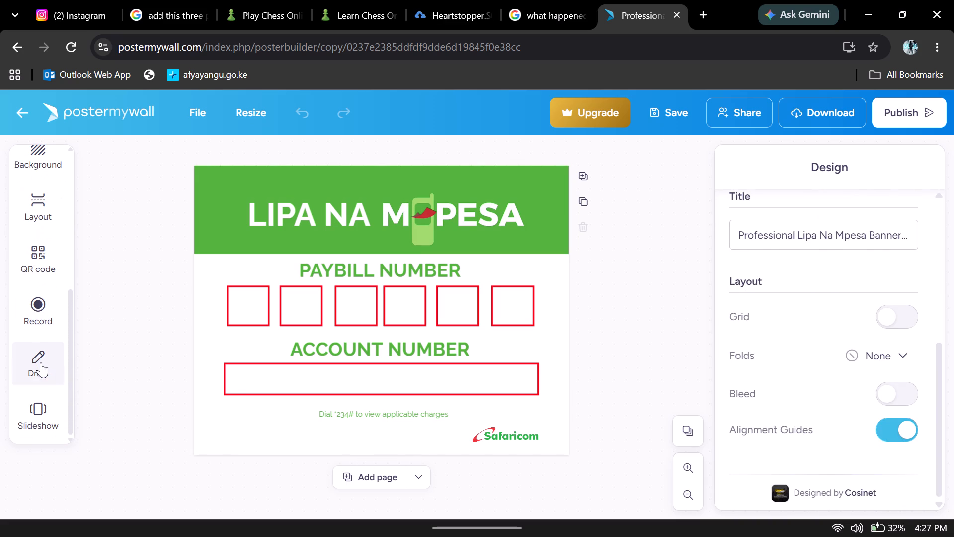
pyautogui.click(41, 365)
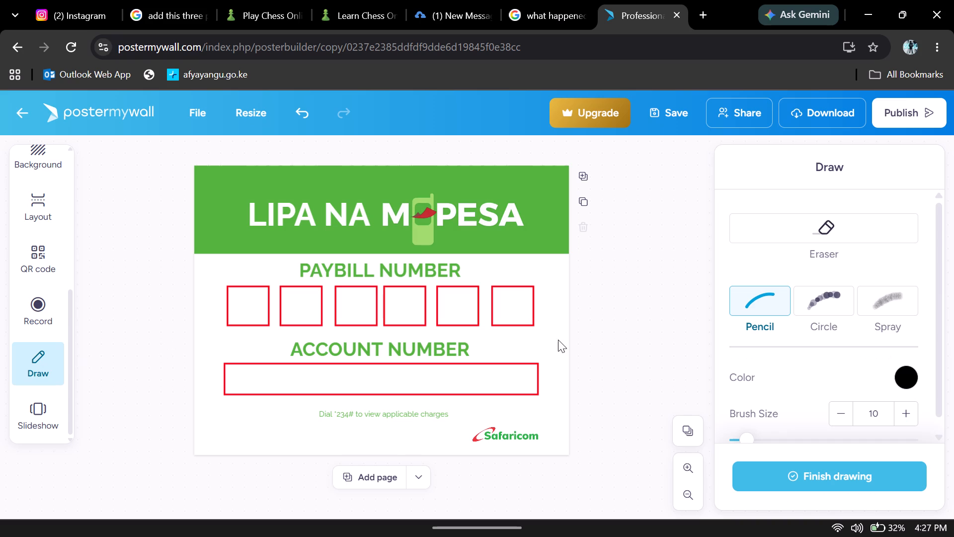
pyautogui.scroll(-1, 852, 392)
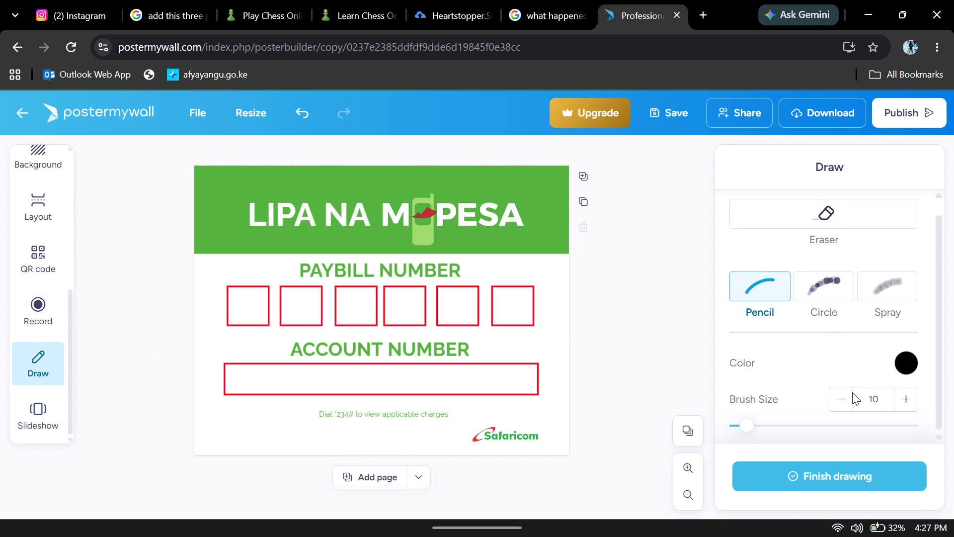
pyautogui.scroll(-1, 852, 392)
pyautogui.scroll(3, 25, 335)
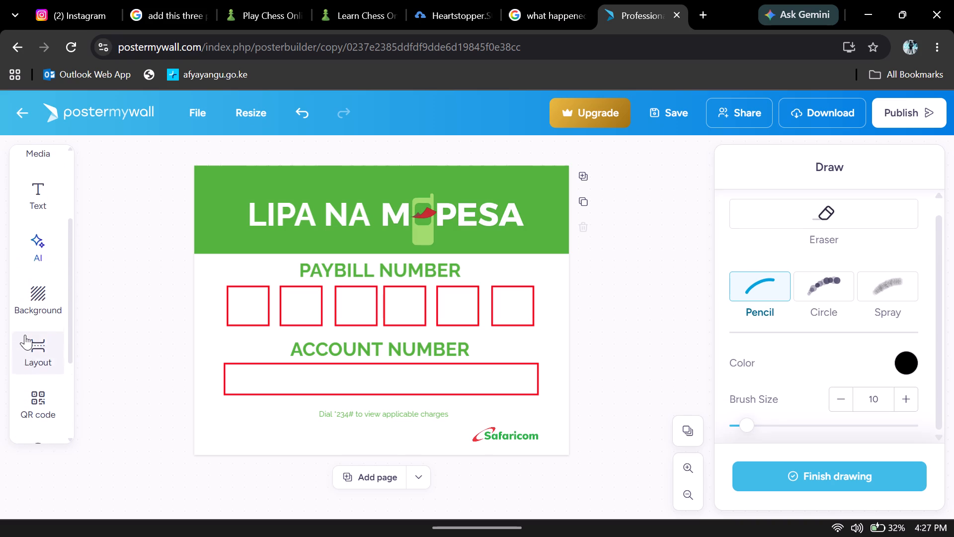
pyautogui.scroll(1, 25, 335)
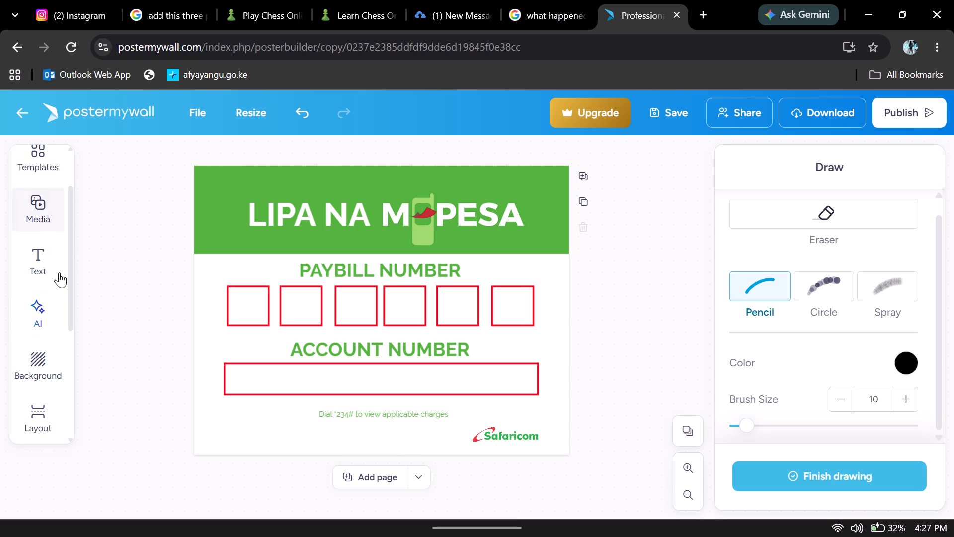
pyautogui.click(50, 264)
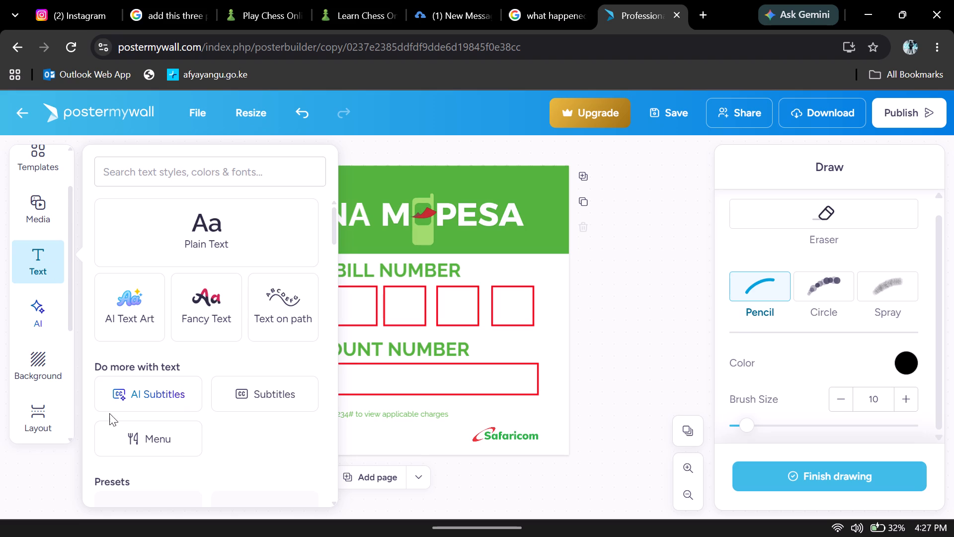
pyautogui.scroll(1, 144, 323)
pyautogui.click(733, 160)
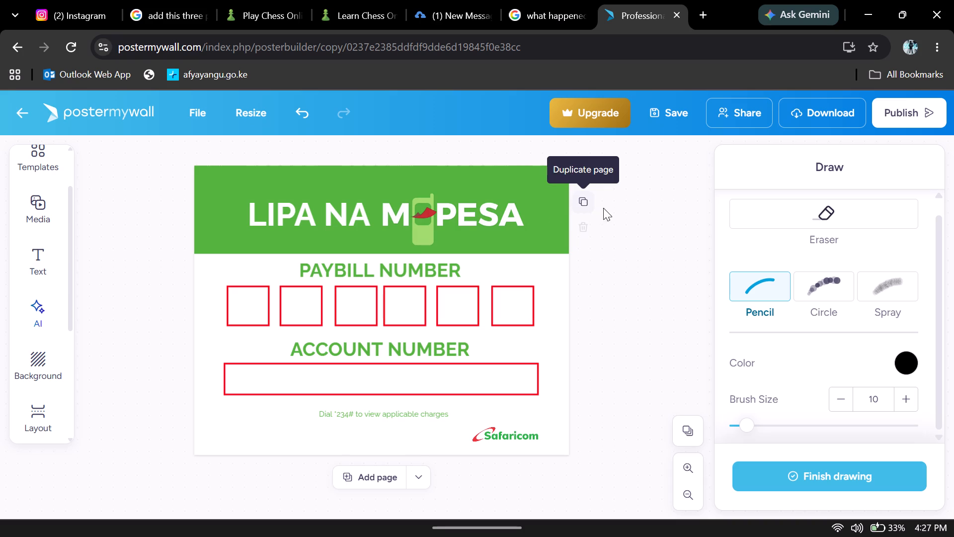
pyautogui.scroll(3, 32, 198)
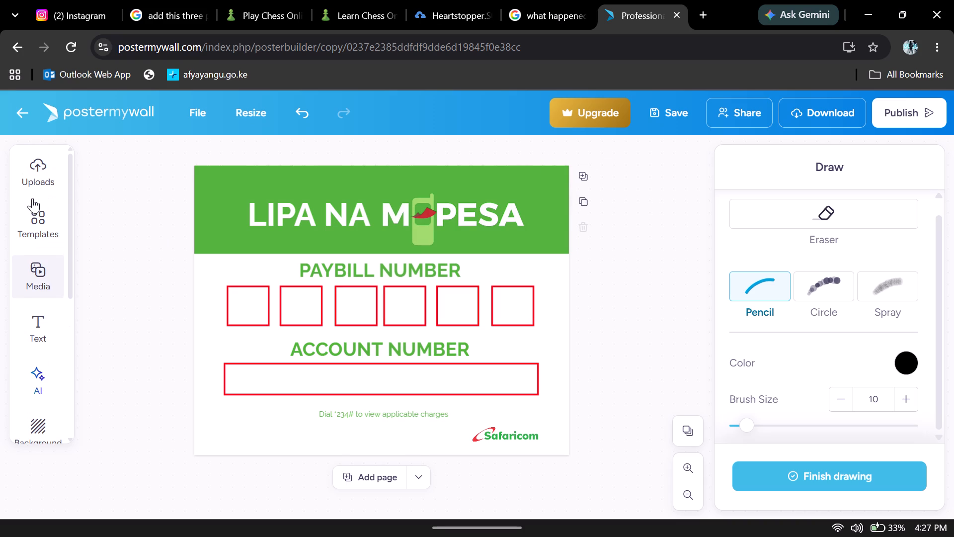
pyautogui.scroll(1, 32, 198)
# Look over the editor's template library and its filters, trying safe search on and off, and return to the design settings.
pyautogui.click(34, 224)
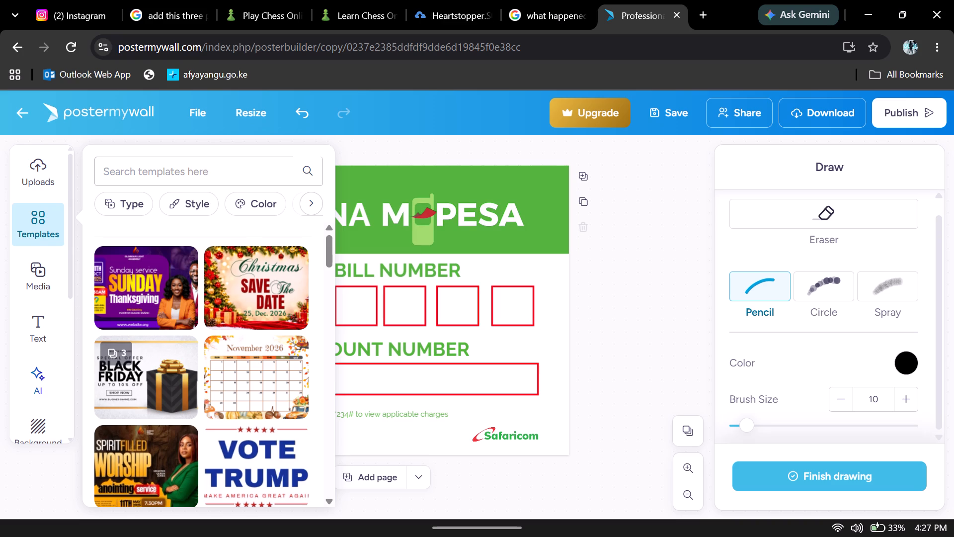
pyautogui.click(305, 202)
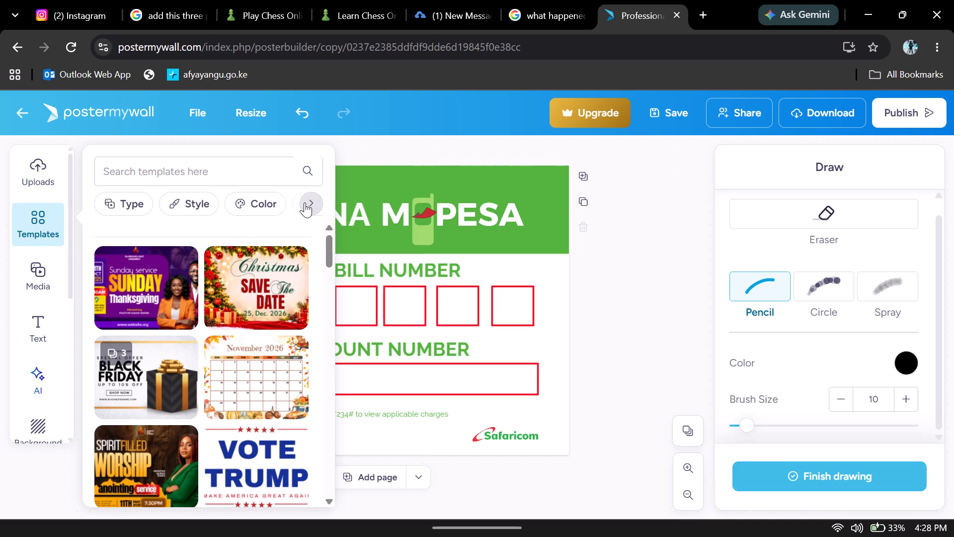
pyautogui.click(305, 202)
pyautogui.click(305, 202)
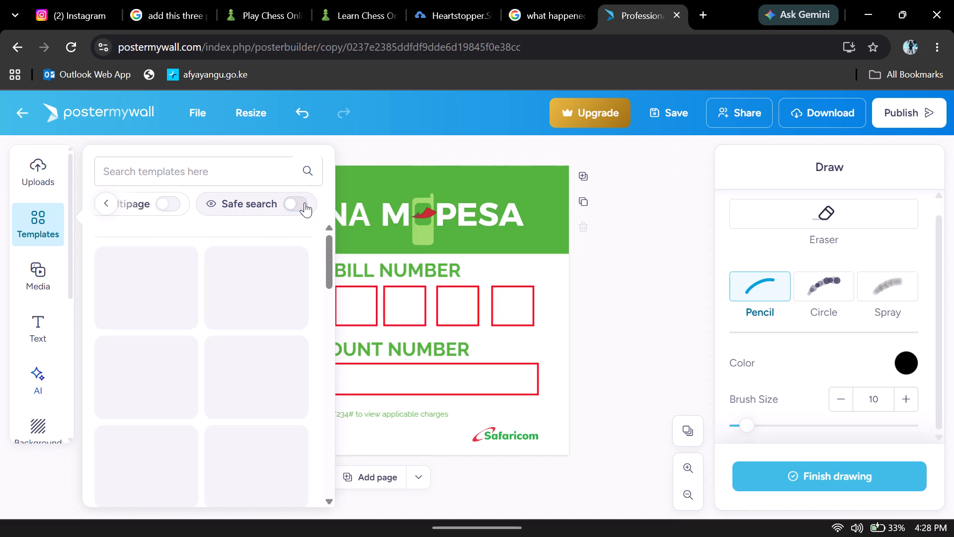
pyautogui.click(291, 202)
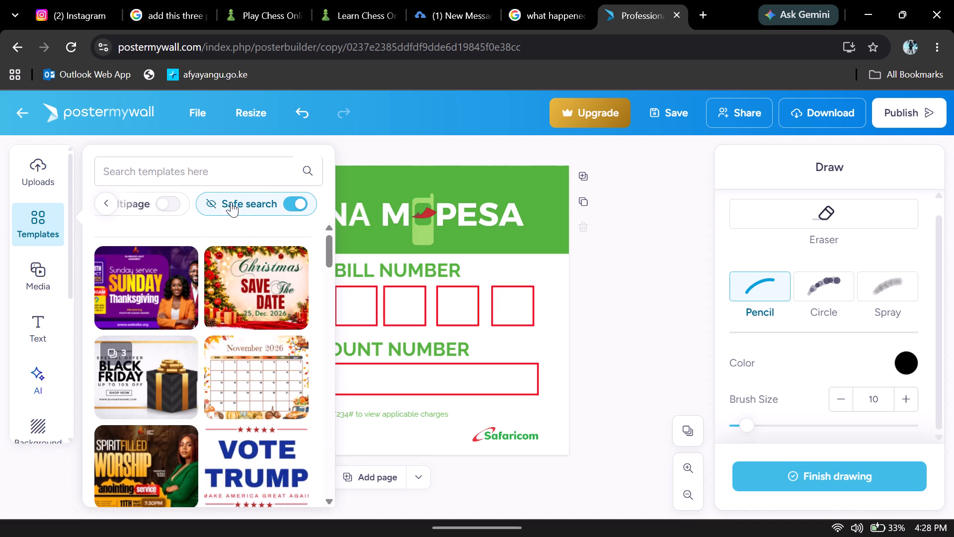
pyautogui.click(289, 208)
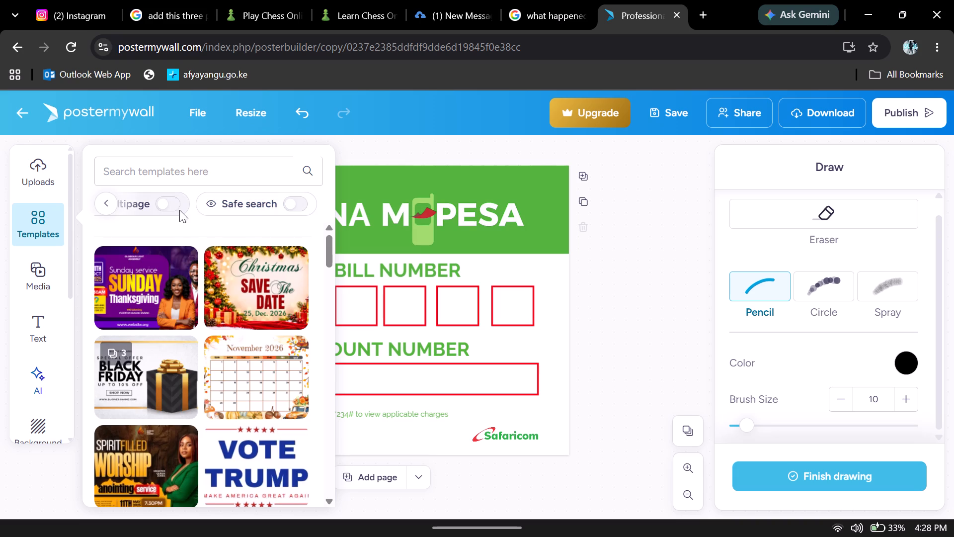
pyautogui.click(109, 207)
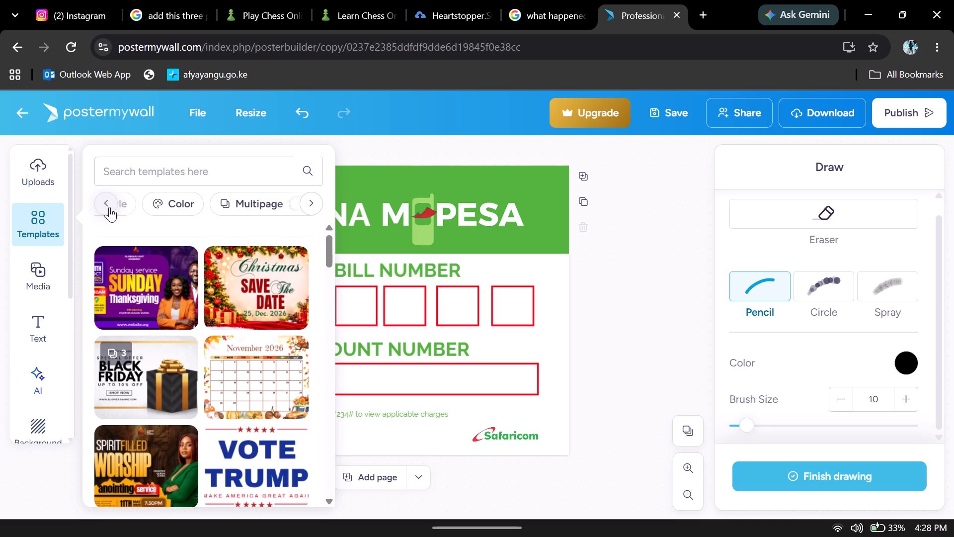
pyautogui.click(109, 207)
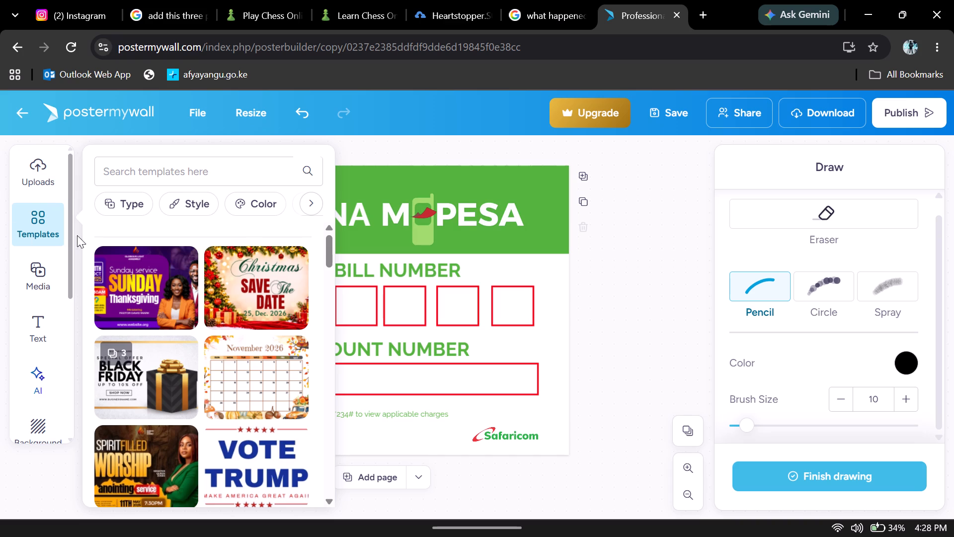
pyautogui.click(662, 199)
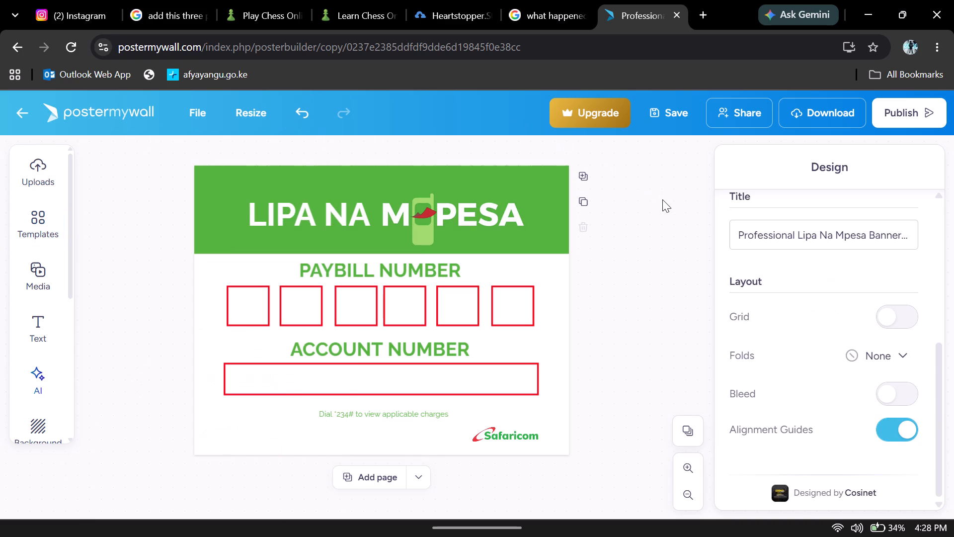
# Look through the preset sizes for resizing the flyer without choosing one, and continue through the design settings.
pyautogui.scroll(7, 753, 227)
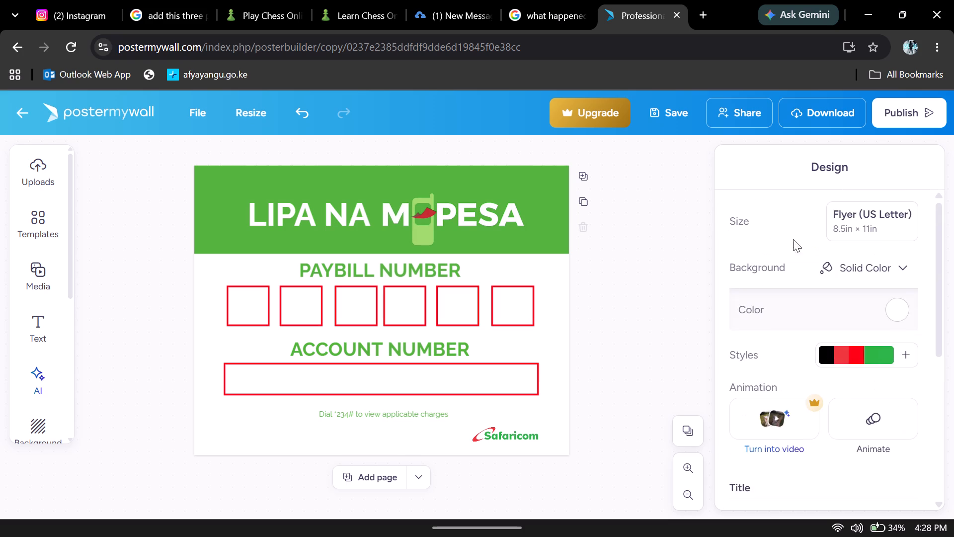
pyautogui.click(881, 234)
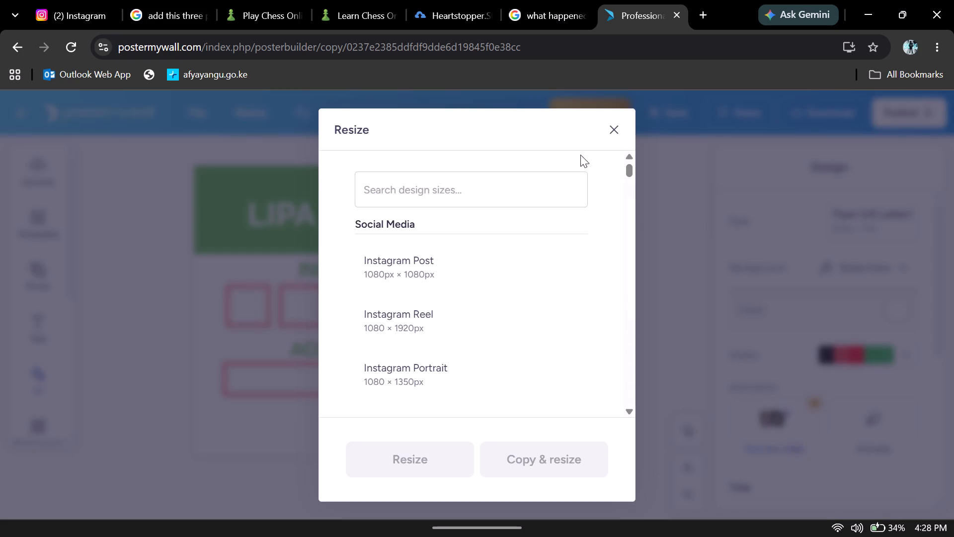
pyautogui.scroll(-2, 533, 271)
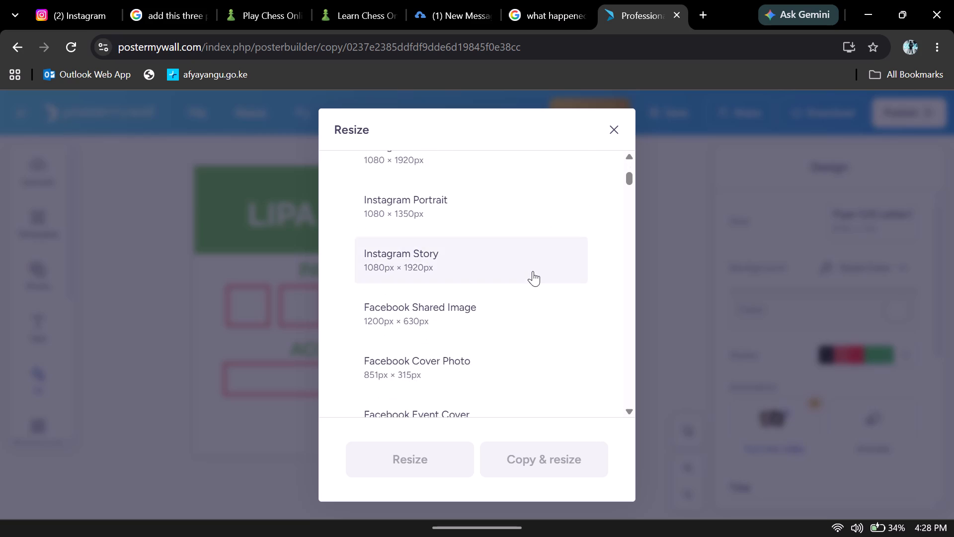
pyautogui.scroll(-13, 533, 271)
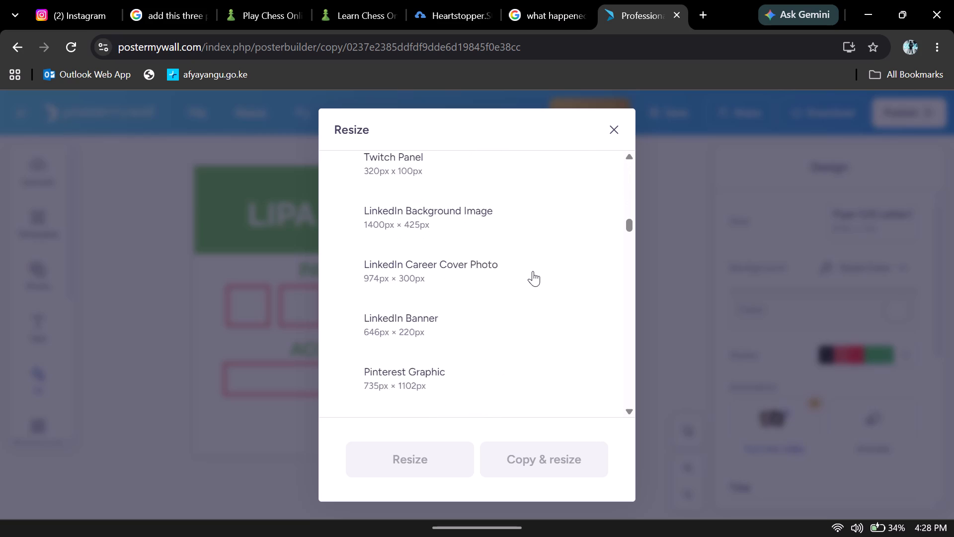
pyautogui.scroll(-1, 533, 271)
pyautogui.click(619, 126)
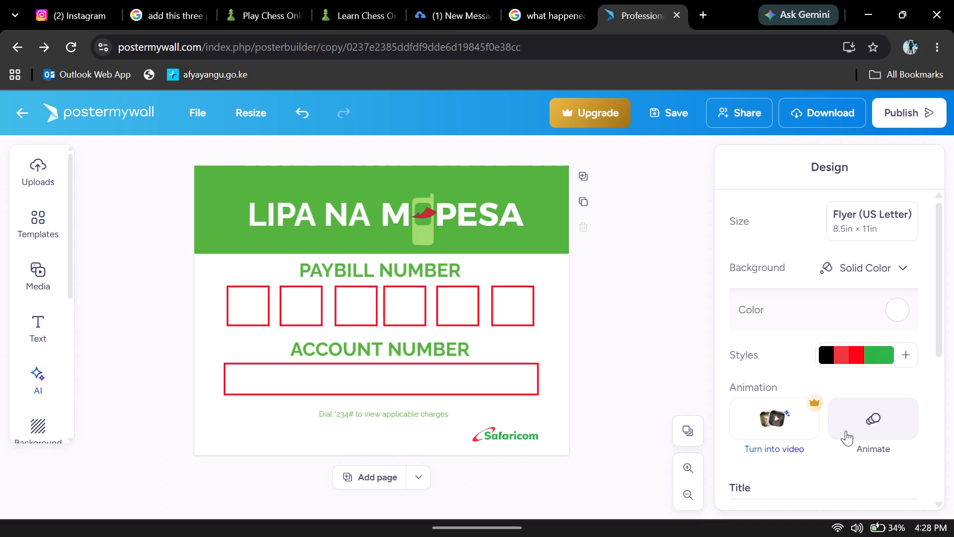
pyautogui.scroll(-1, 846, 431)
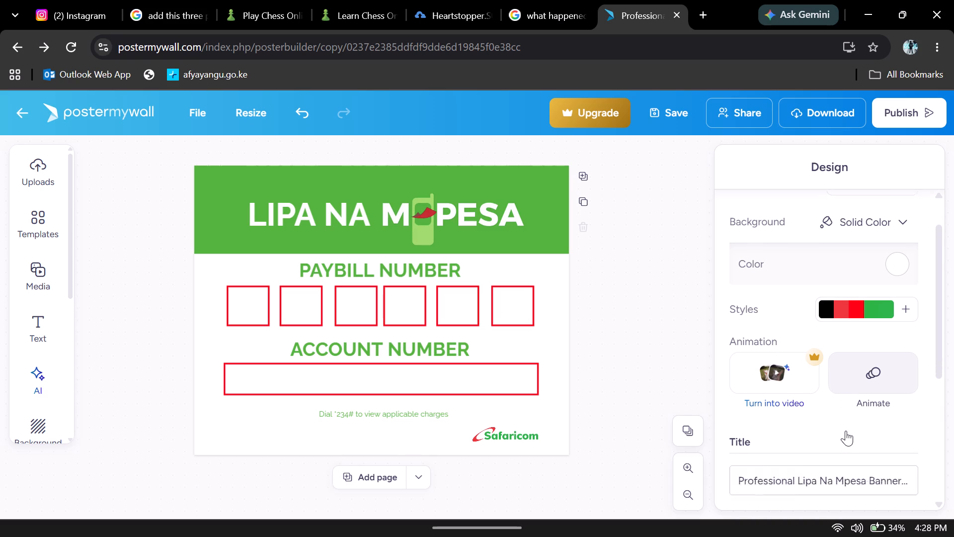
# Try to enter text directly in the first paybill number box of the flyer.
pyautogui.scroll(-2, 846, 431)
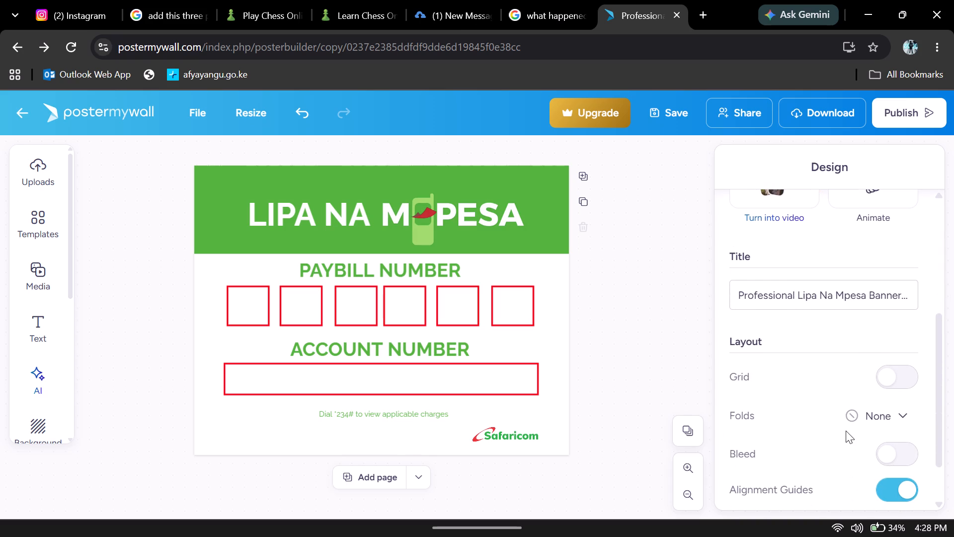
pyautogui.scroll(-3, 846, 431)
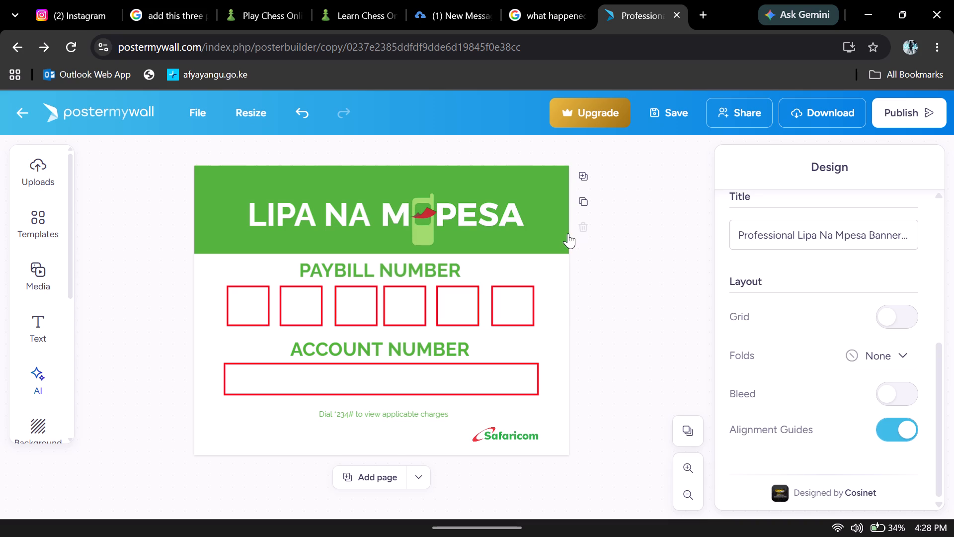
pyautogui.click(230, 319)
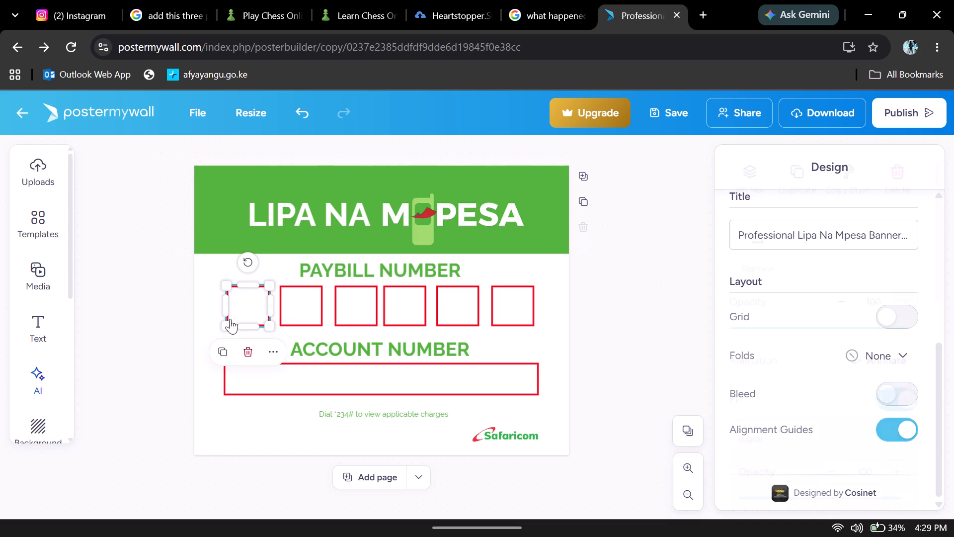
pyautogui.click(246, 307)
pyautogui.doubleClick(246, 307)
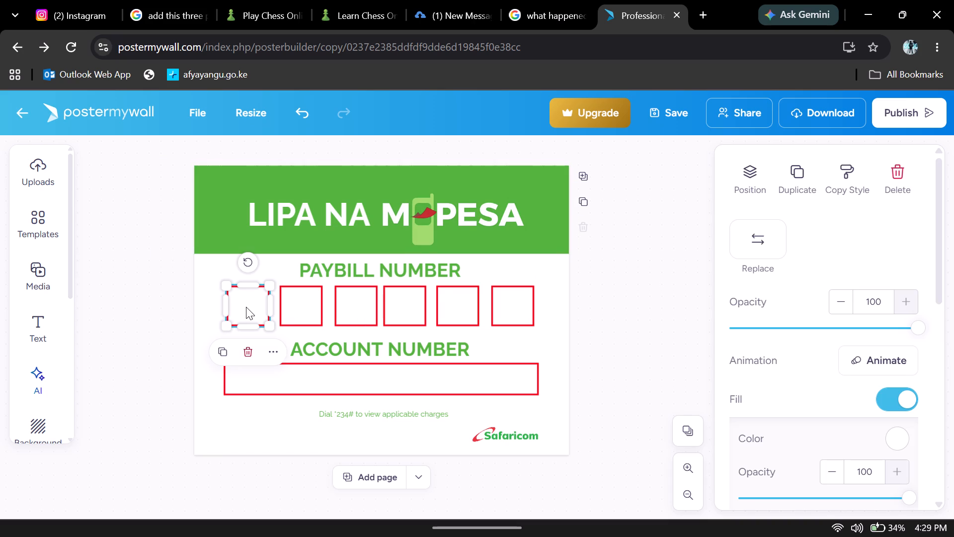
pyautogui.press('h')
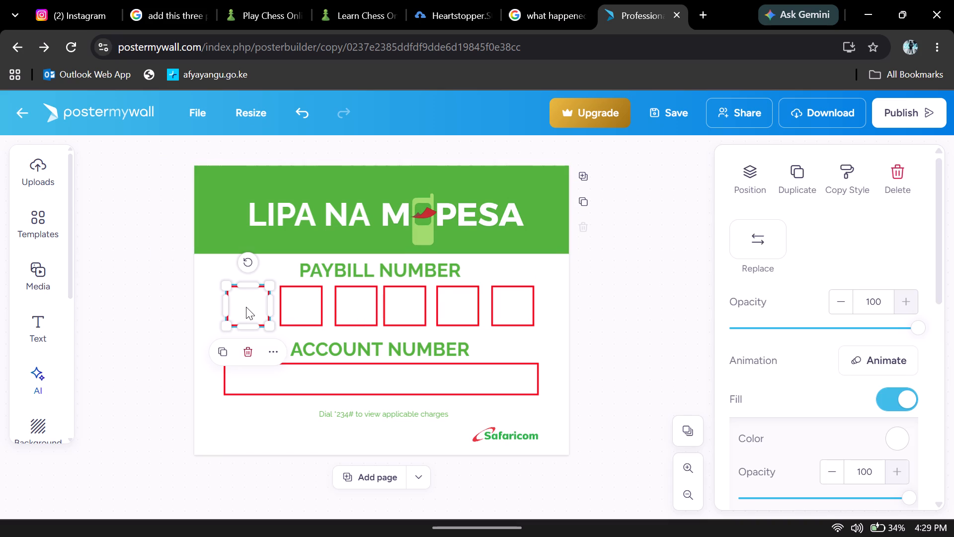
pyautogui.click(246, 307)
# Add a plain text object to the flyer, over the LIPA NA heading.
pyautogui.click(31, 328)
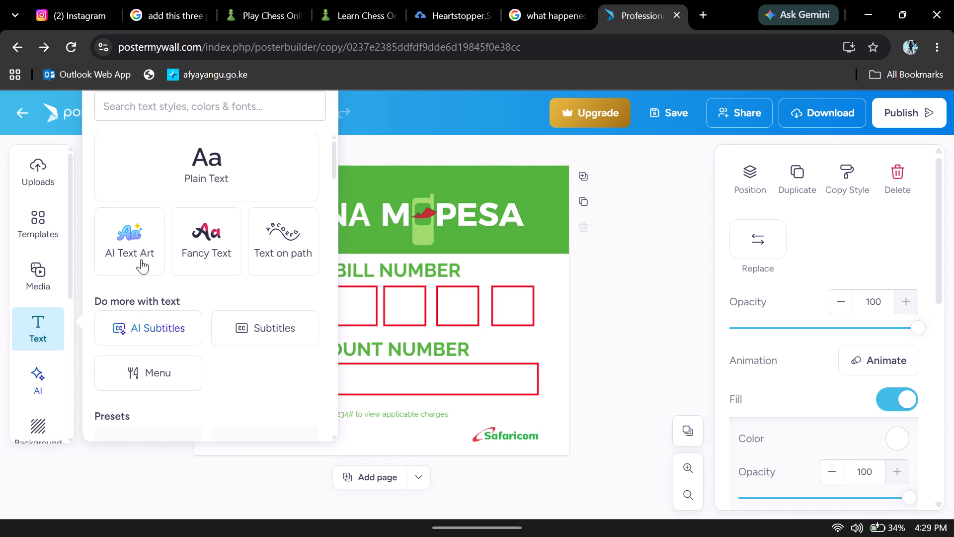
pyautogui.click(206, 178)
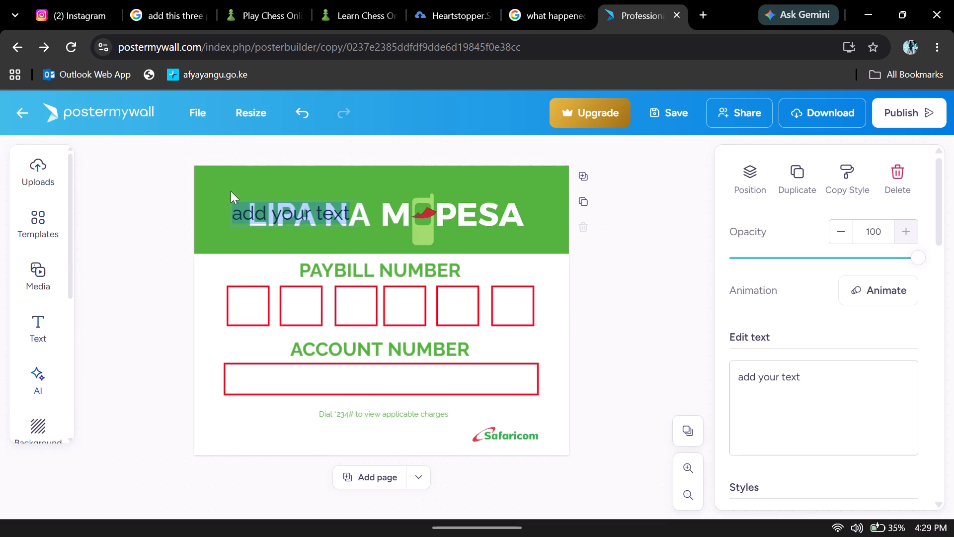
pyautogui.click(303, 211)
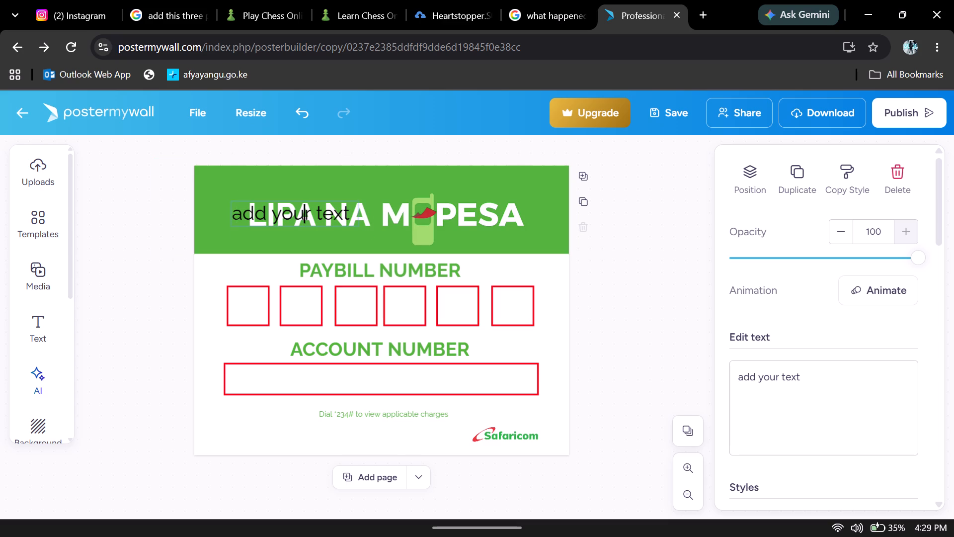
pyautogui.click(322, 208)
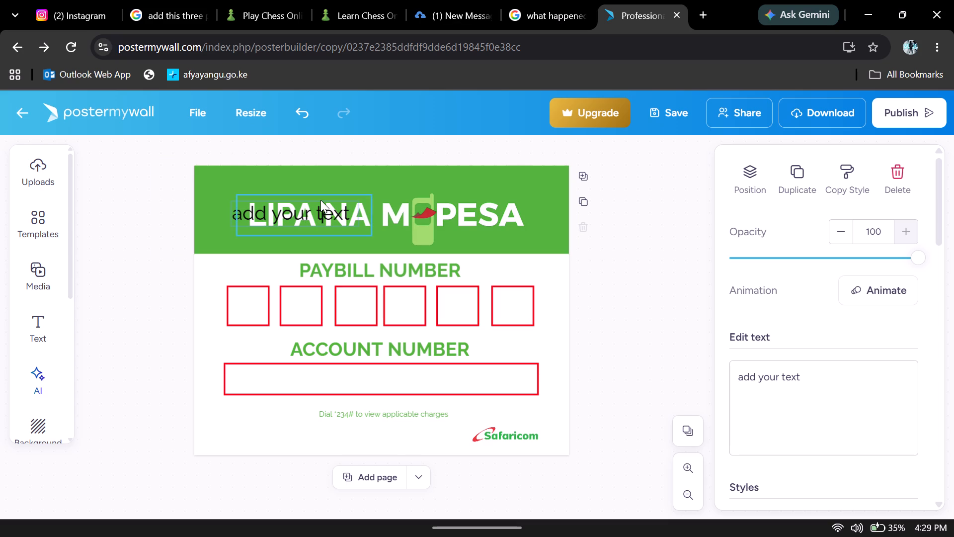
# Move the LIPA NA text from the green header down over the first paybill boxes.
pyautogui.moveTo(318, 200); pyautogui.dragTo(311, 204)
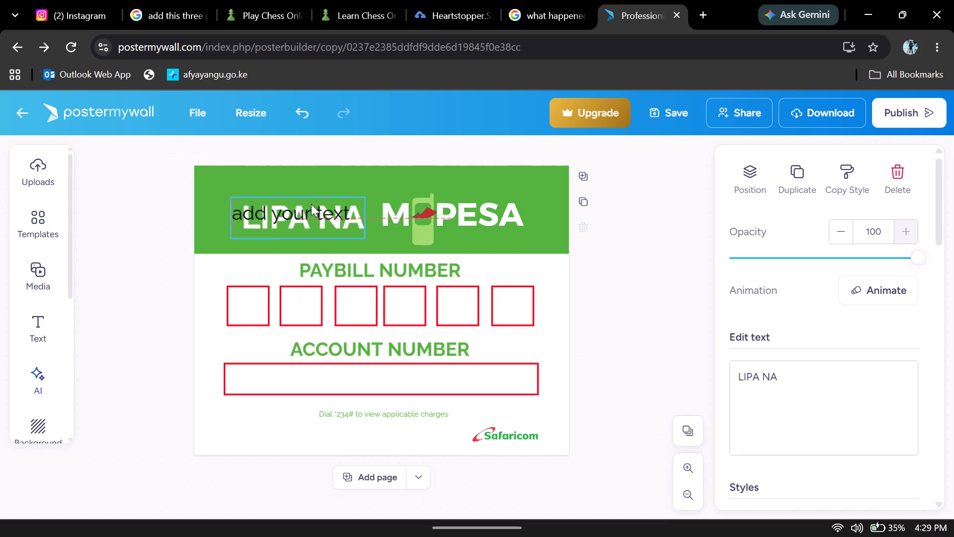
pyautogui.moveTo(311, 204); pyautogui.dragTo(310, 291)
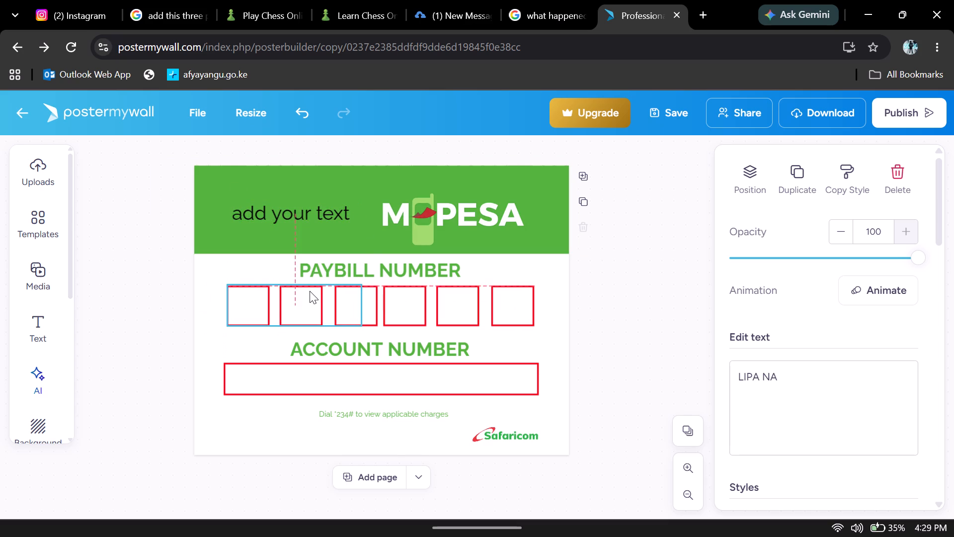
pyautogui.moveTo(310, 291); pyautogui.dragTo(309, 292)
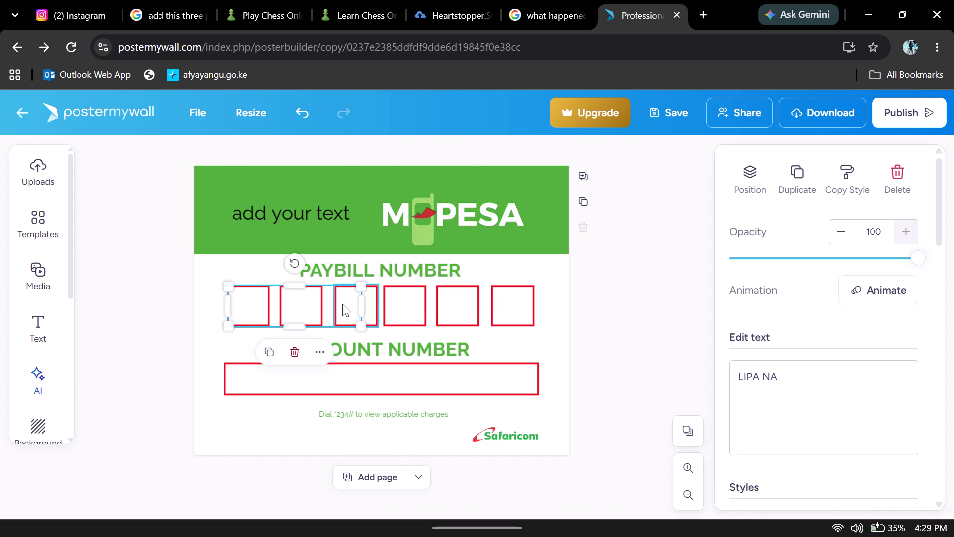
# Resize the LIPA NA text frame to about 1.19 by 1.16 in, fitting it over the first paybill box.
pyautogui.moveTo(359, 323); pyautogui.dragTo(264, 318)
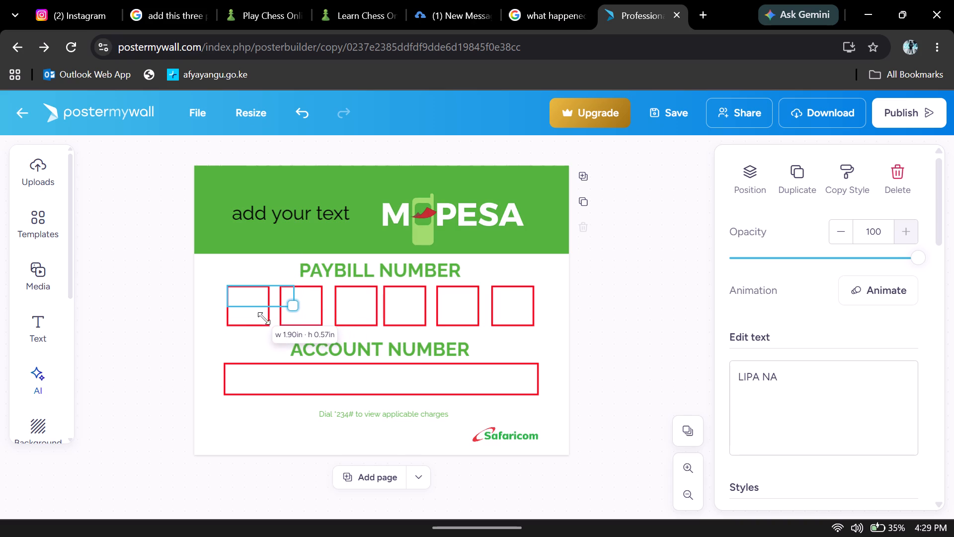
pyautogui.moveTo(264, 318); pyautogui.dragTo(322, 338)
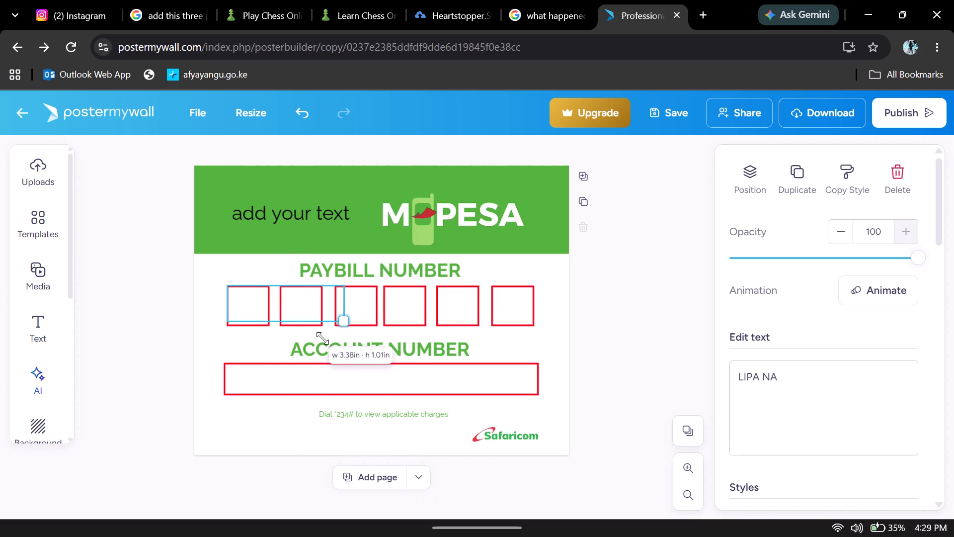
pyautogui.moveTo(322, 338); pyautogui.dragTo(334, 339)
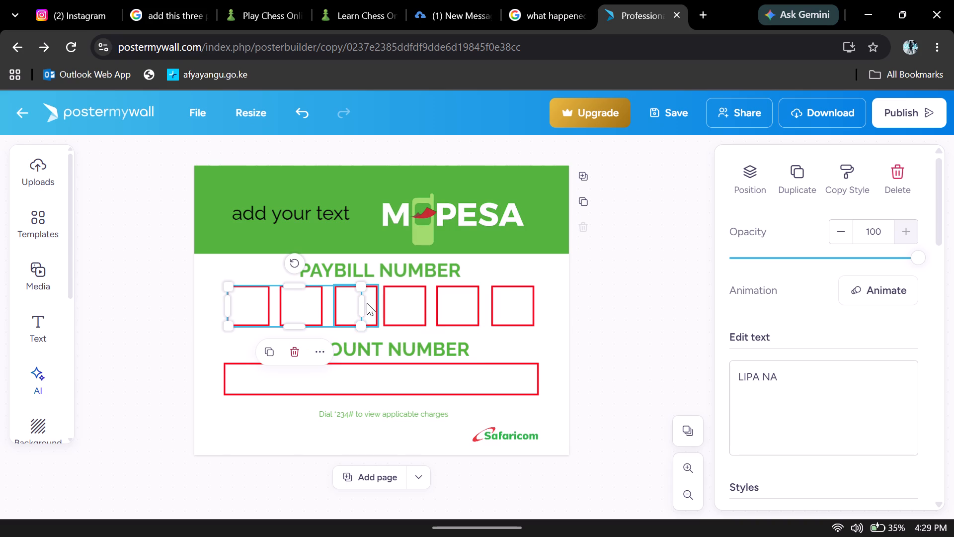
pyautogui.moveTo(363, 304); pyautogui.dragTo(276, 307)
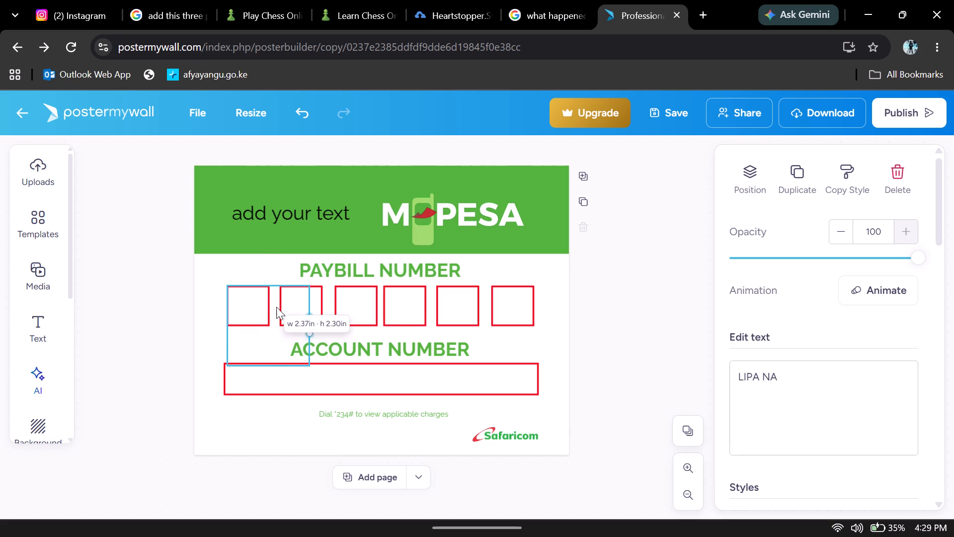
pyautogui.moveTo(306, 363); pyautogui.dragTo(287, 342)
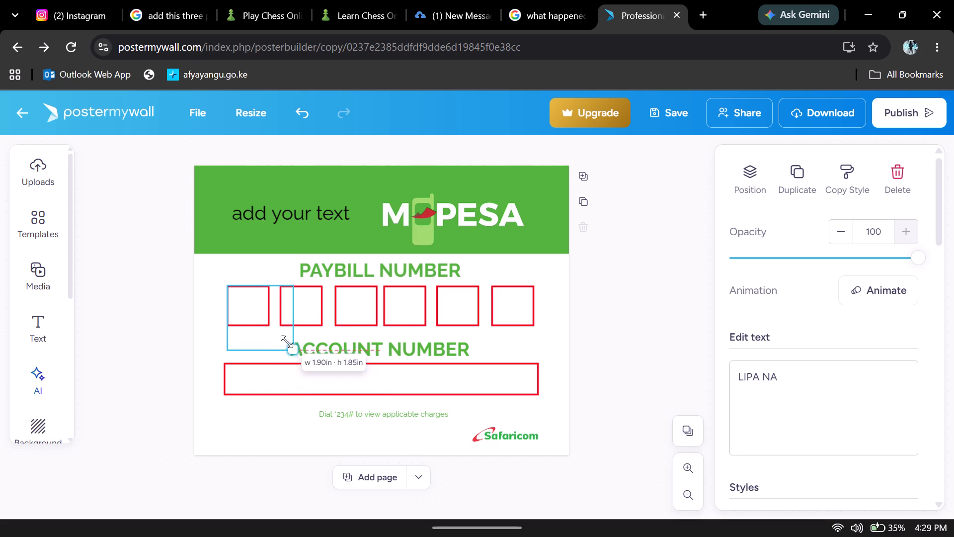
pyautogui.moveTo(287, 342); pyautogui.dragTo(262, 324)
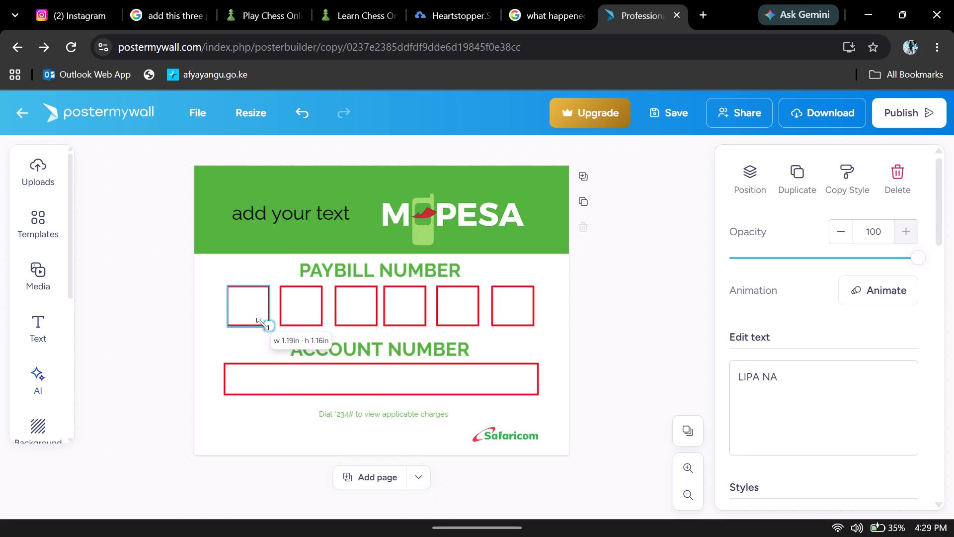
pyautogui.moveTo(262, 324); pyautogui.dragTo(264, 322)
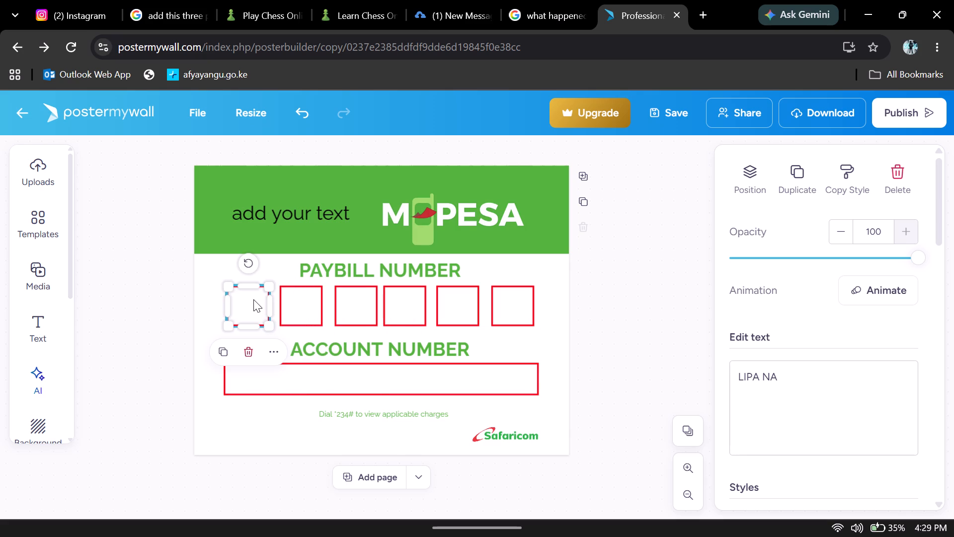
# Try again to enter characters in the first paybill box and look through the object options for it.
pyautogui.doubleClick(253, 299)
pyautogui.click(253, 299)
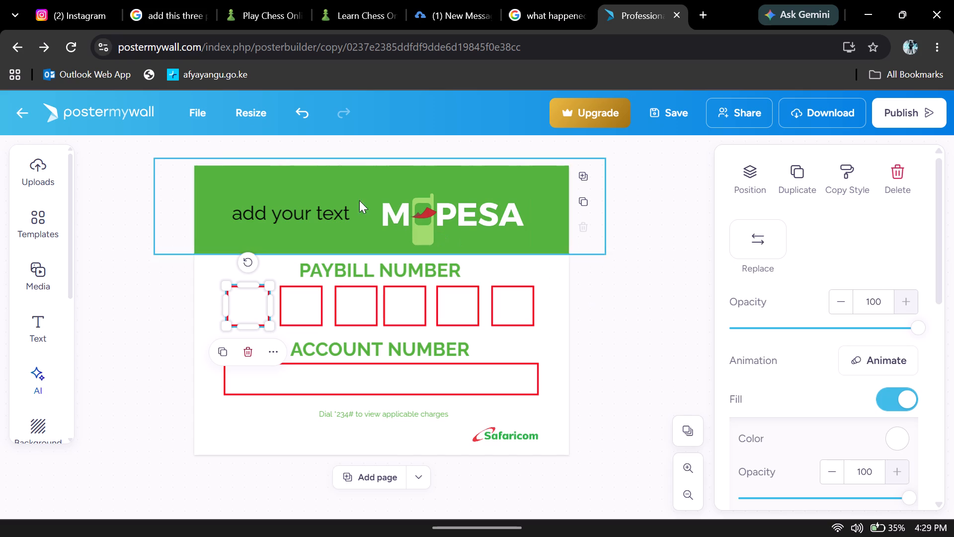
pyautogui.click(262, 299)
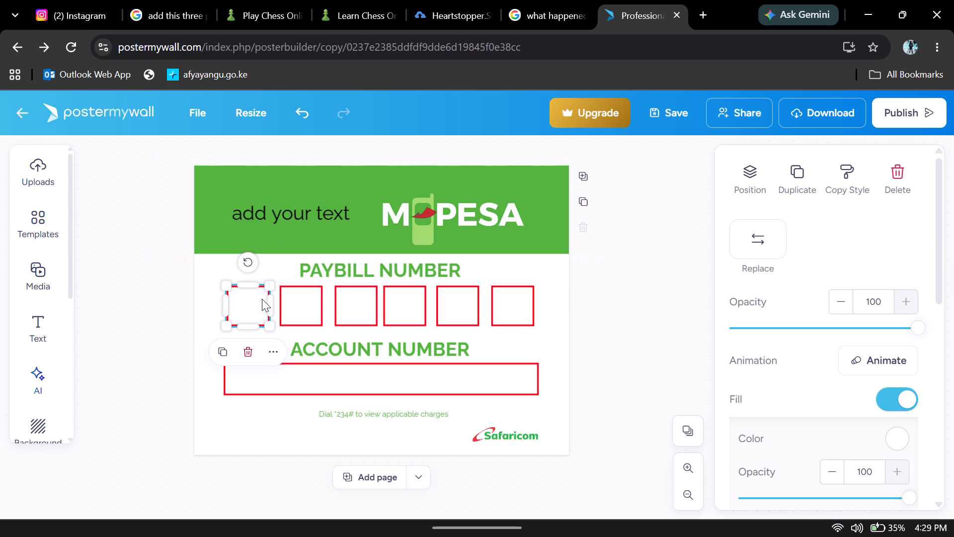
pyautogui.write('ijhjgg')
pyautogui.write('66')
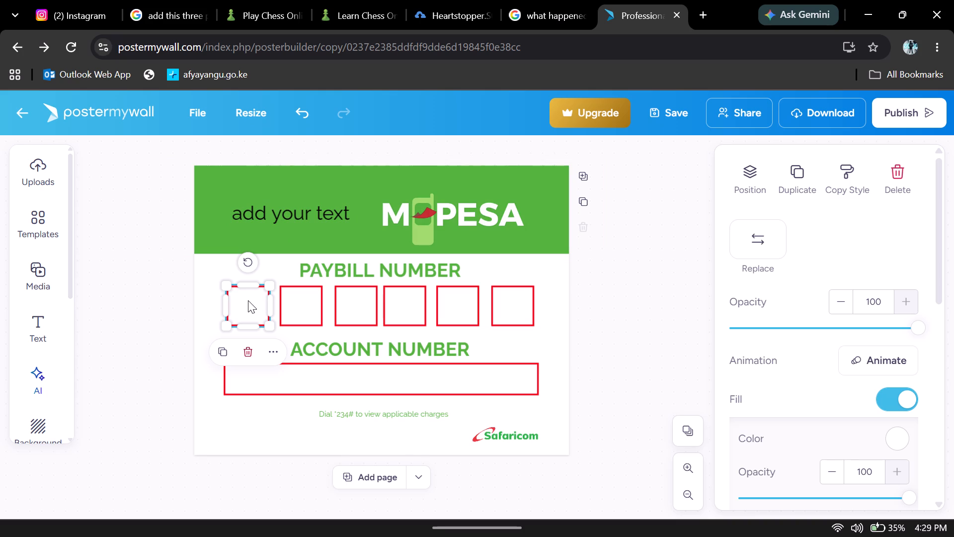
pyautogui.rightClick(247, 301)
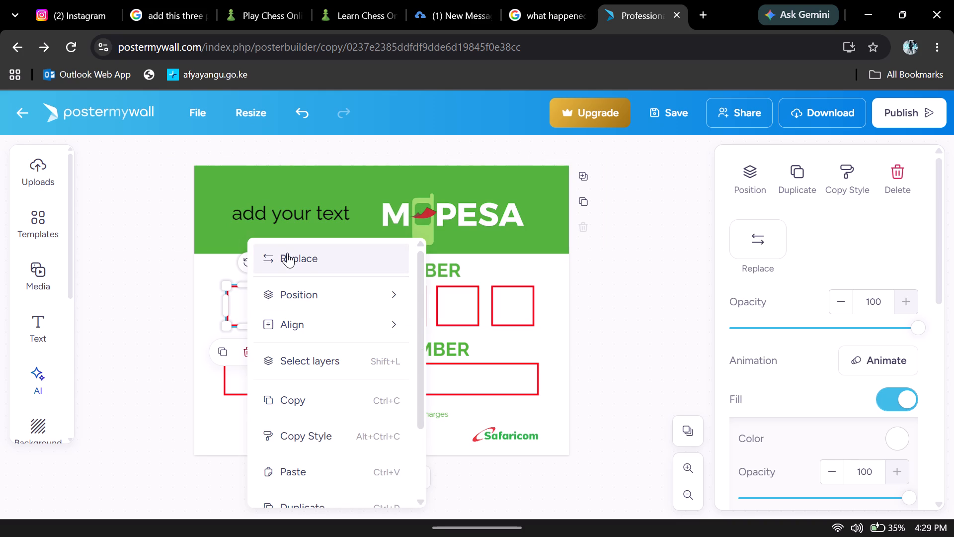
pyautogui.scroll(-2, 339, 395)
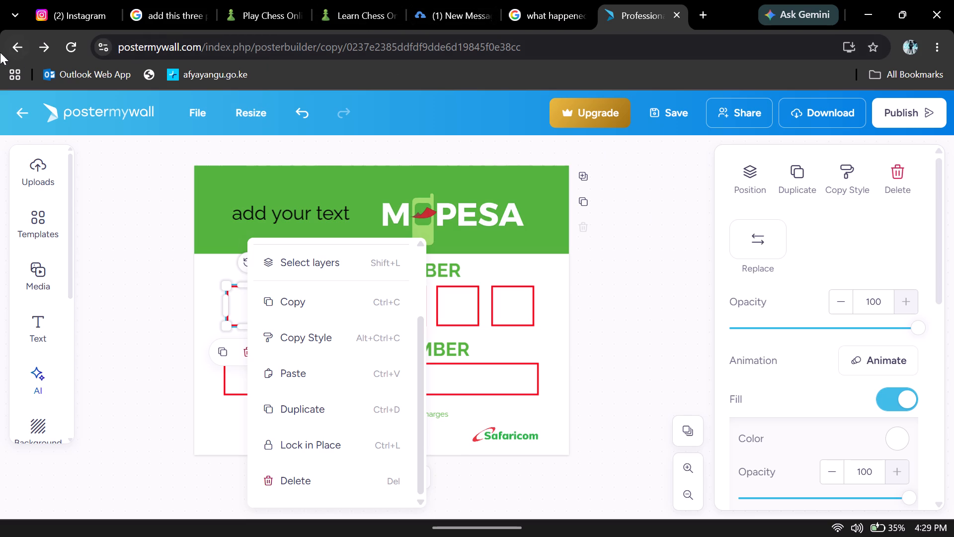
# Leave the editor without saving the changes and return to the Lipa na M-Pesa template preview.
pyautogui.click(14, 48)
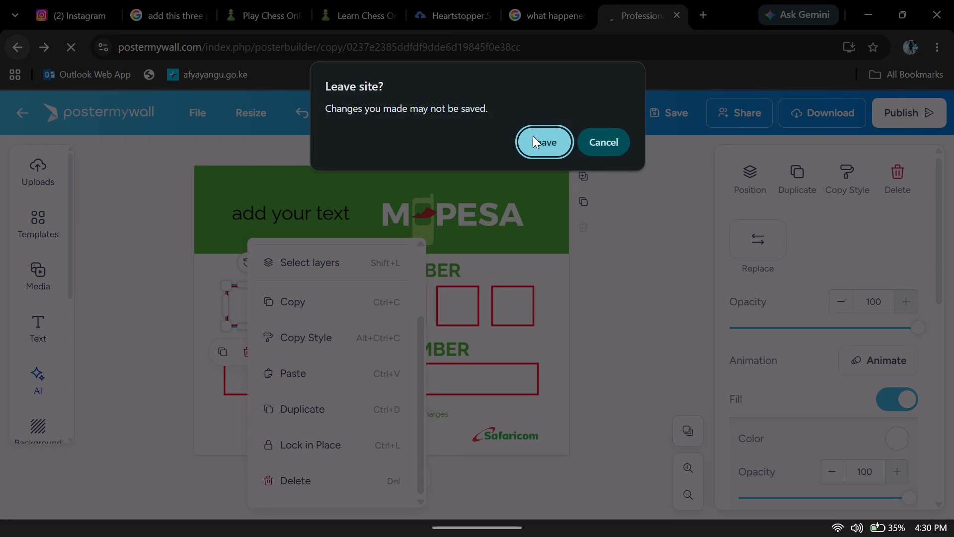
pyautogui.click(533, 136)
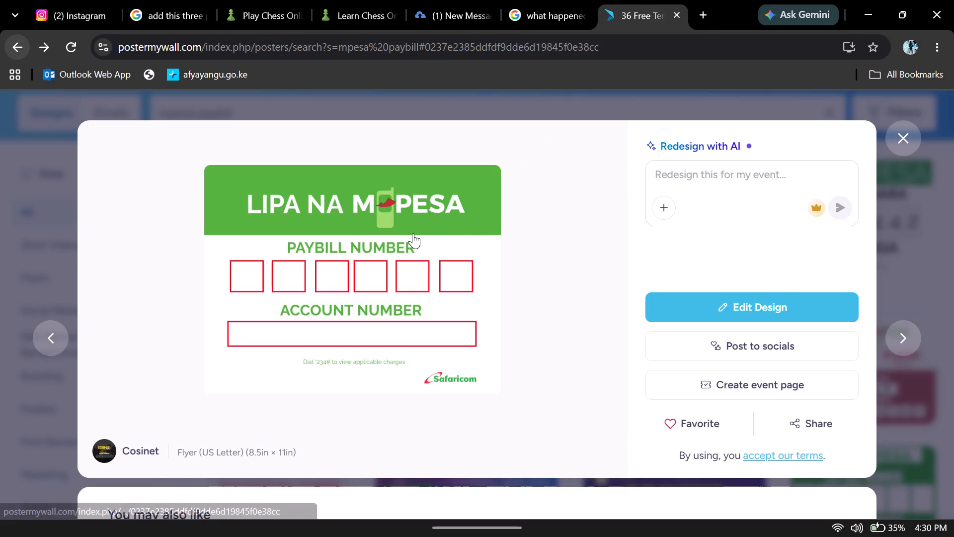
# Save the Lipa na M-Pesa template preview as a JPEG image in the Downloads folder, keeping the suggested file name.
pyautogui.rightClick(413, 233)
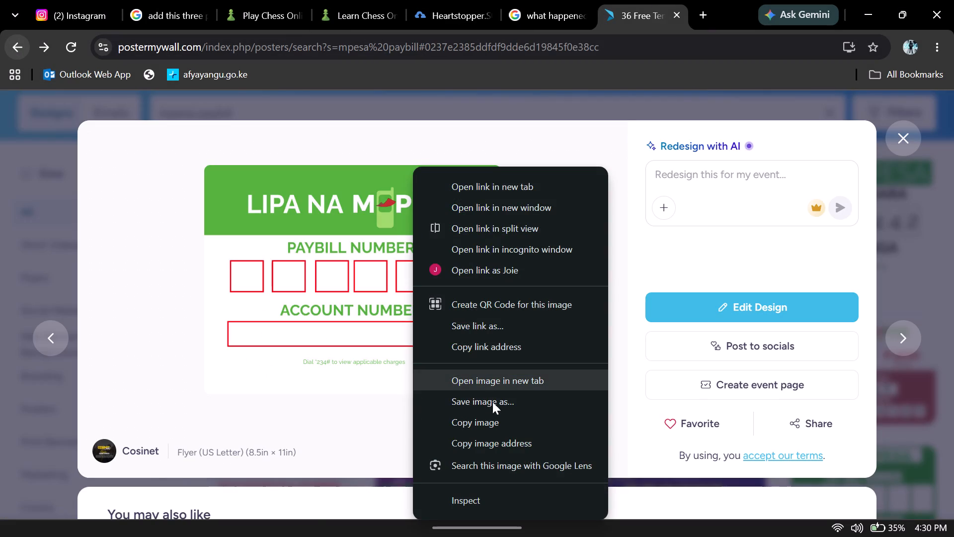
pyautogui.click(496, 409)
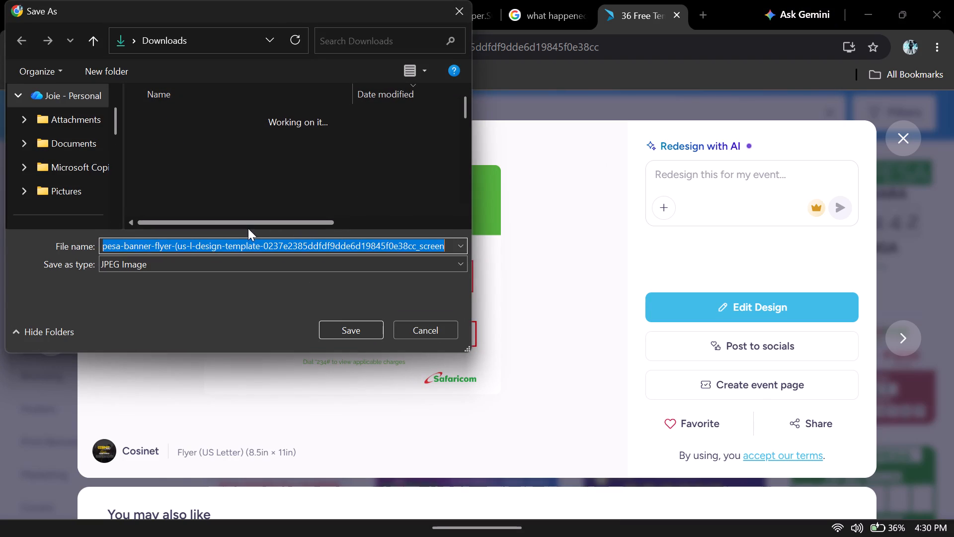
pyautogui.scroll(-1, 106, 150)
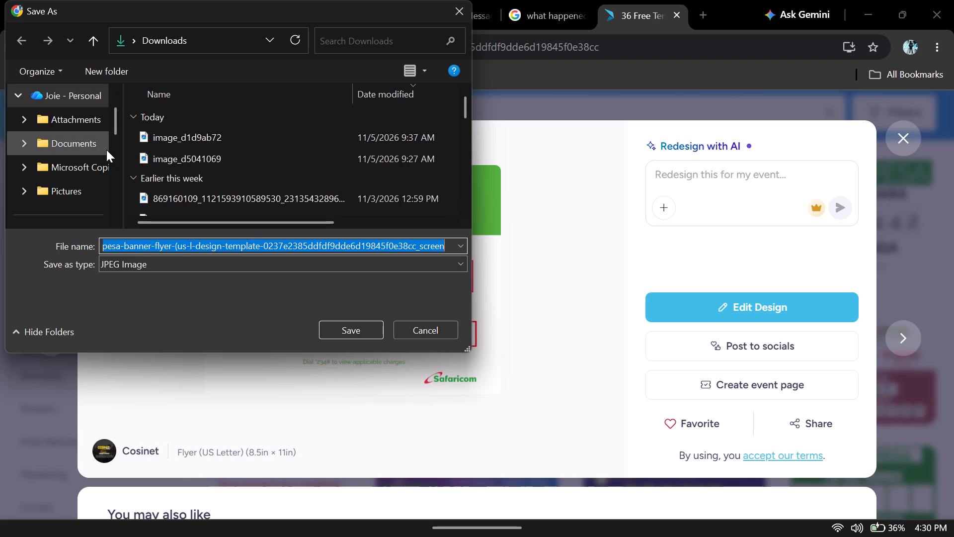
pyautogui.scroll(-2, 106, 150)
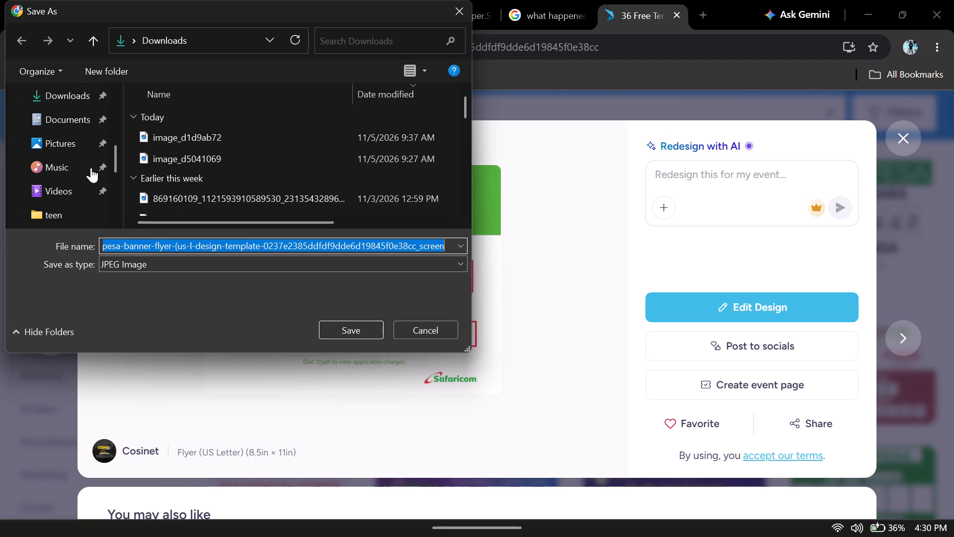
pyautogui.click(77, 96)
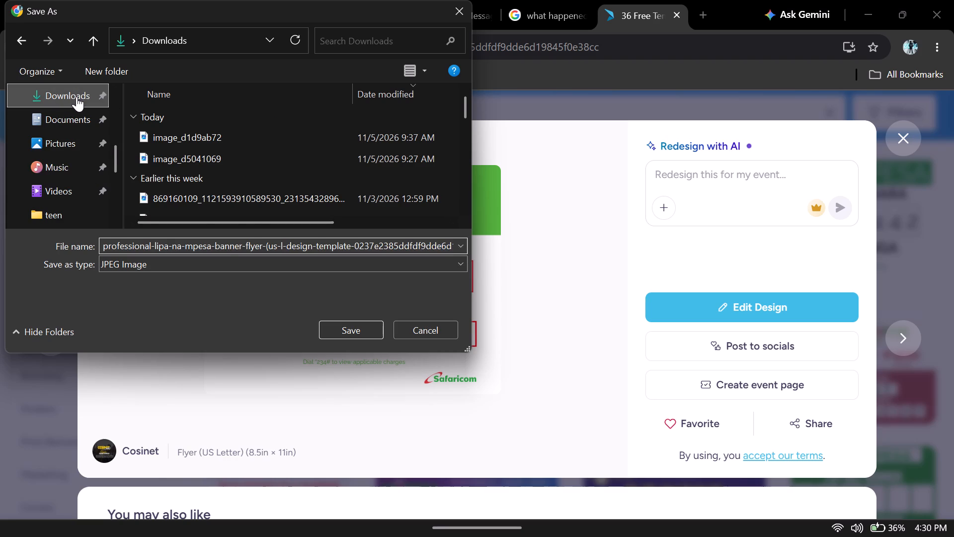
pyautogui.click(357, 334)
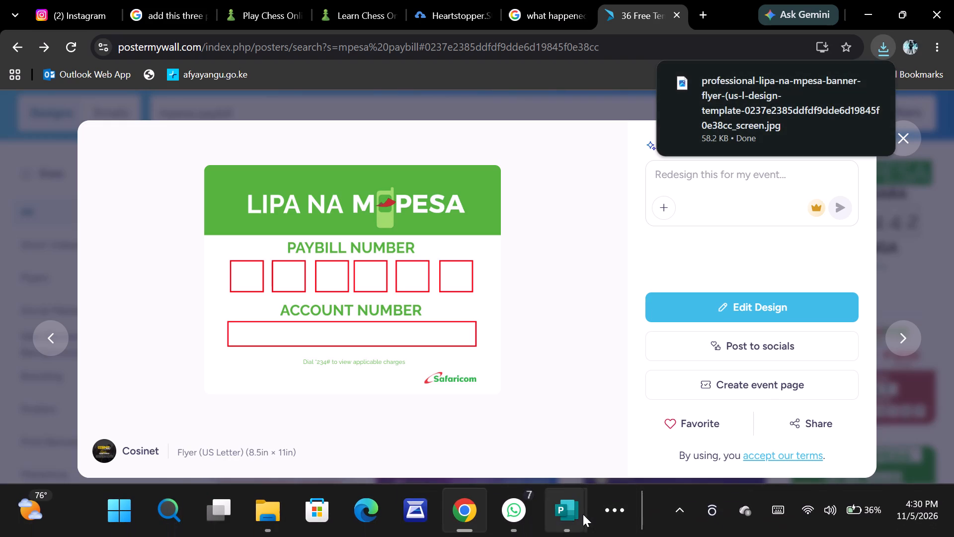
# Switch to Publisher and set the blank publication's page to landscape orientation with the A4 (Landscape) size, 11.693 x 8.268".
pyautogui.click(583, 514)
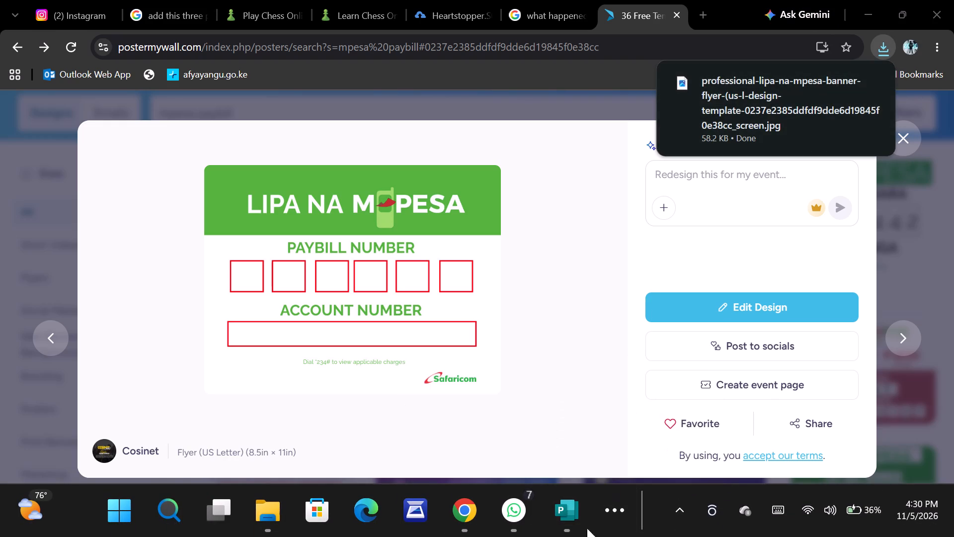
pyautogui.click(613, 434)
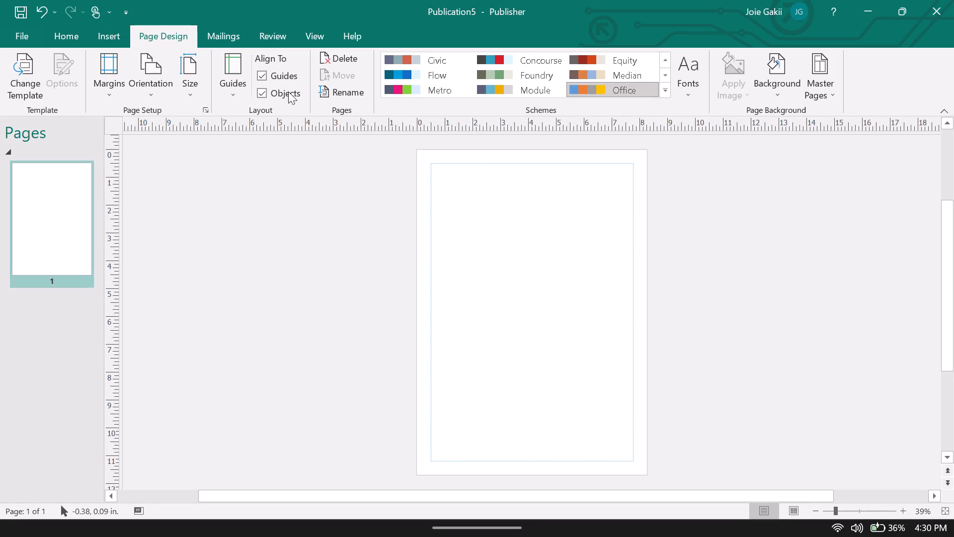
pyautogui.click(151, 95)
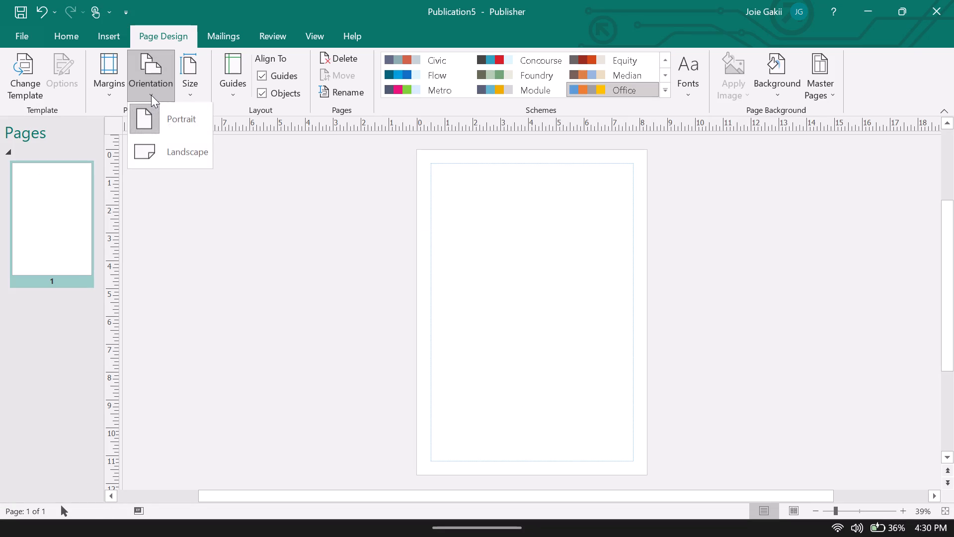
pyautogui.click(163, 151)
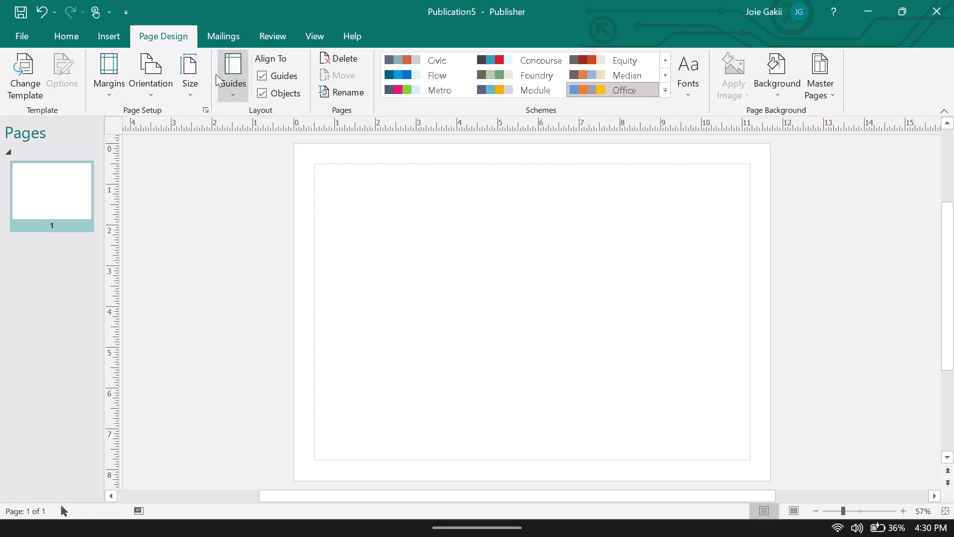
pyautogui.moveTo(207, 87); pyautogui.dragTo(197, 88)
pyautogui.click(197, 88)
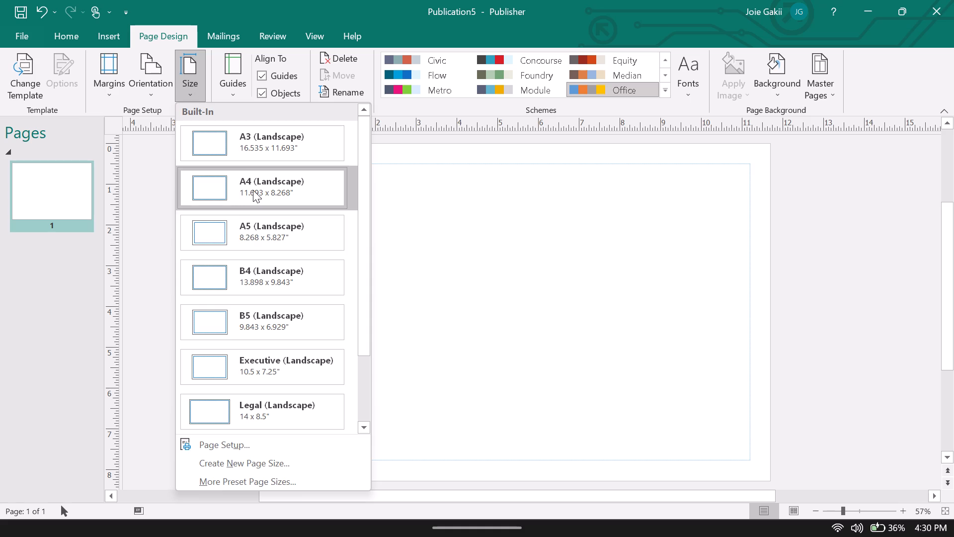
pyautogui.click(253, 191)
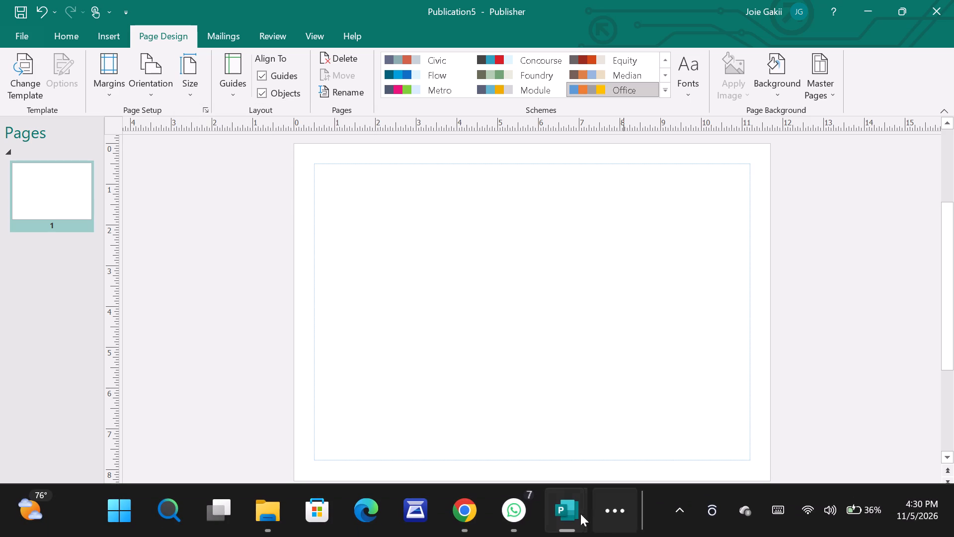
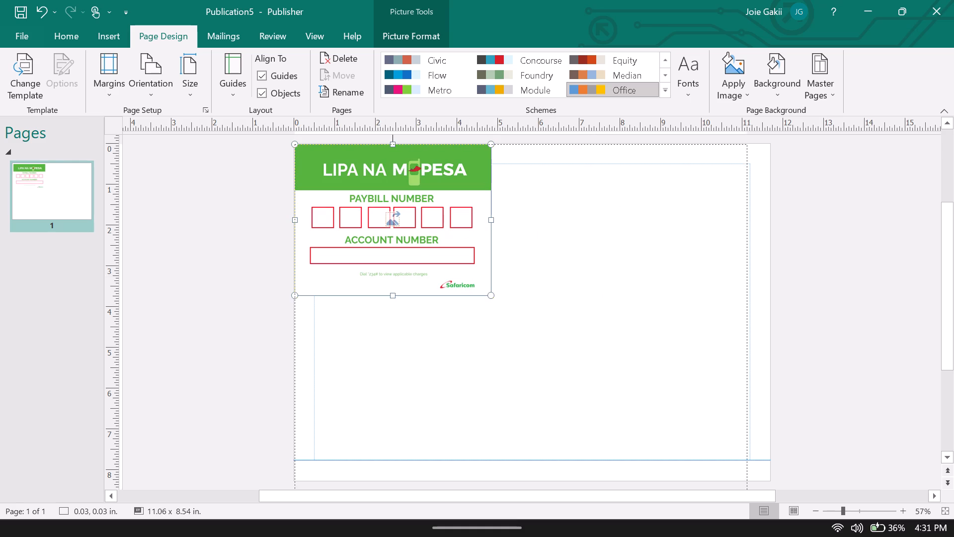
# Enlarge the Lipa na M-Pesa template picture to cover the whole landscape page, about 11.65 x 8.24 in.
pyautogui.moveTo(747, 467); pyautogui.dragTo(729, 458)
pyautogui.moveTo(727, 309); pyautogui.dragTo(728, 309)
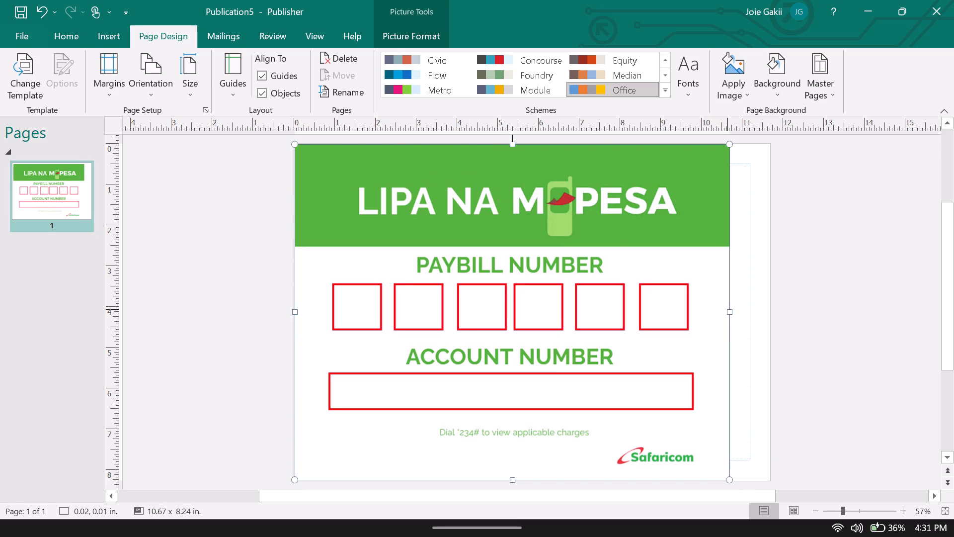
pyautogui.moveTo(728, 309); pyautogui.dragTo(767, 312)
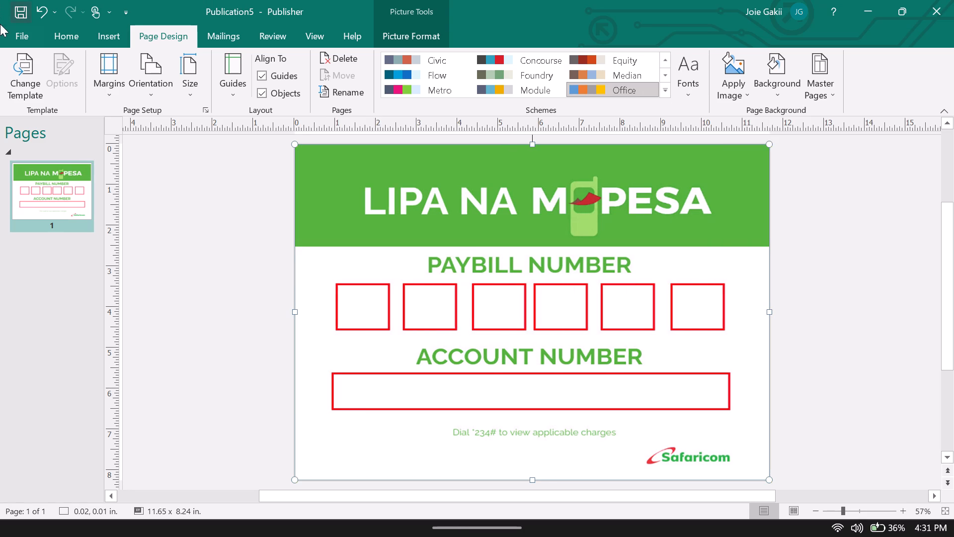
# Draw a text box about 1.20 x 1.06 in over the first paybill number box and enter 5 in it.
pyautogui.click(41, 30)
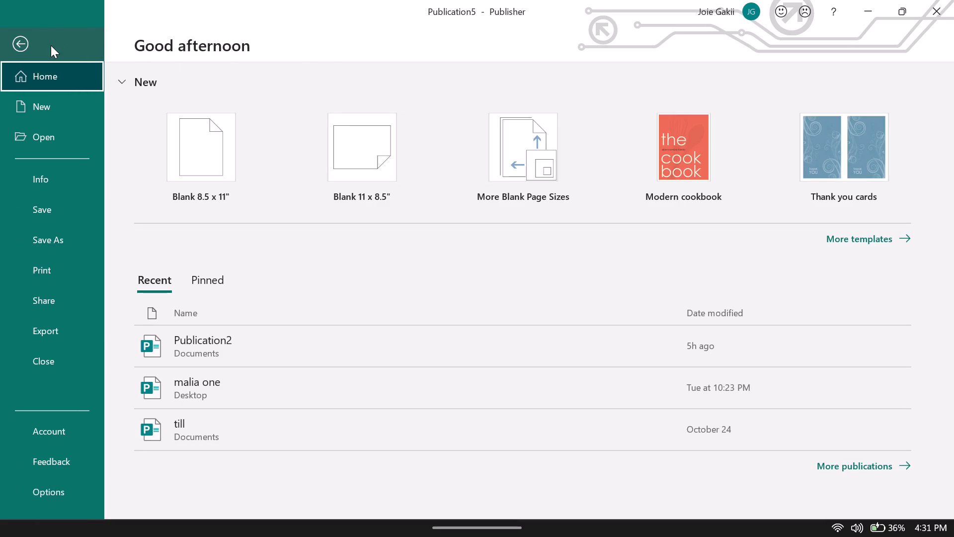
pyautogui.click(21, 40)
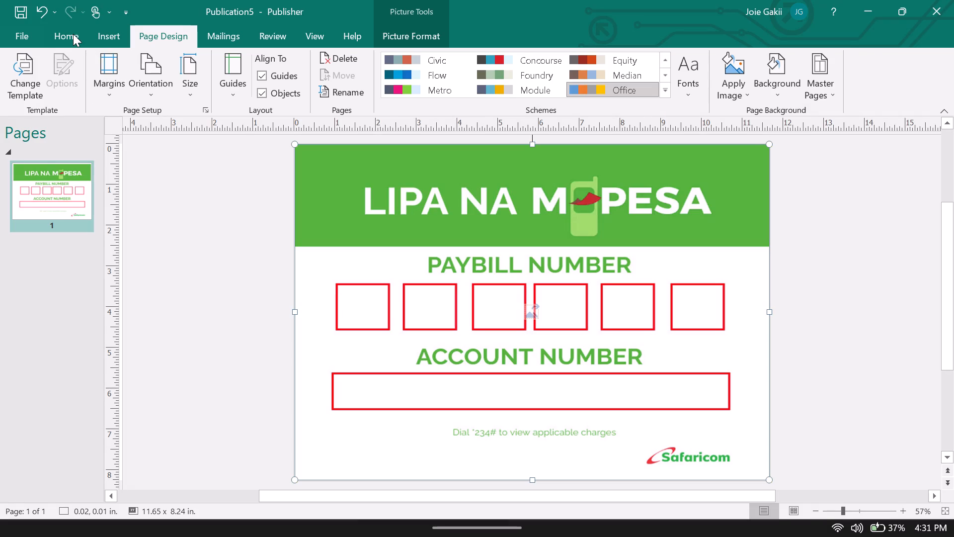
pyautogui.click(73, 34)
pyautogui.click(104, 32)
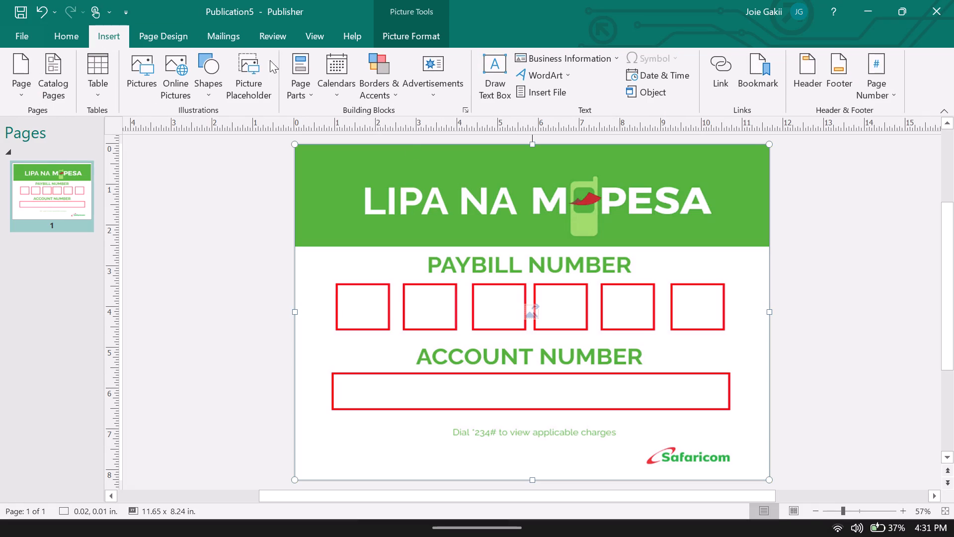
pyautogui.click(504, 87)
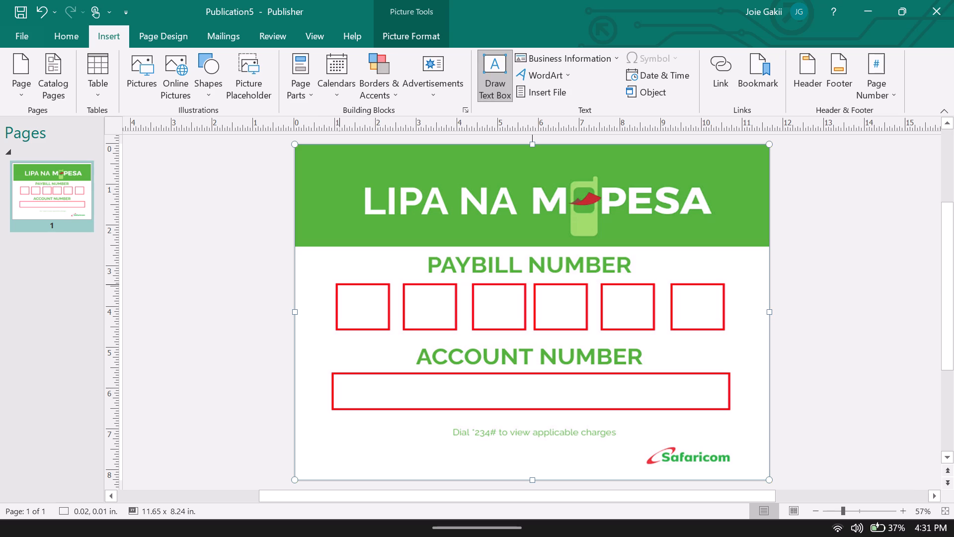
pyautogui.moveTo(338, 285); pyautogui.dragTo(376, 317)
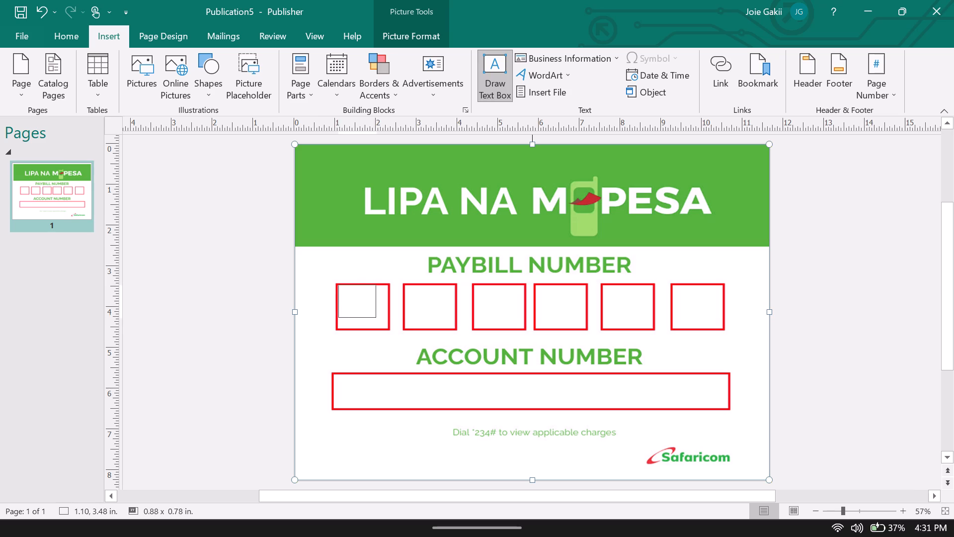
pyautogui.moveTo(376, 317); pyautogui.dragTo(388, 328)
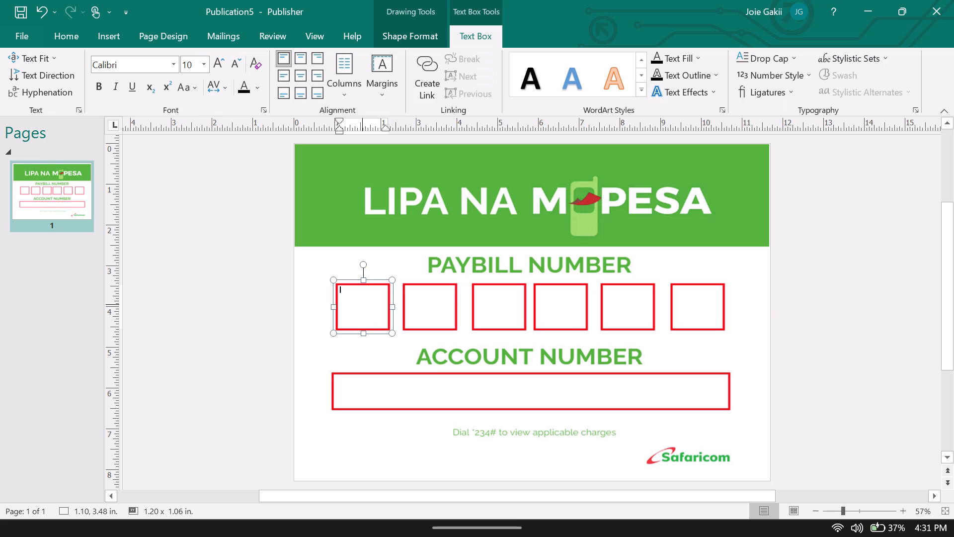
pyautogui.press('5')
# Centre the digit 5 both ways in its text box and enlarge it to font size 80.
pyautogui.hotkey('ctrl', 'a')
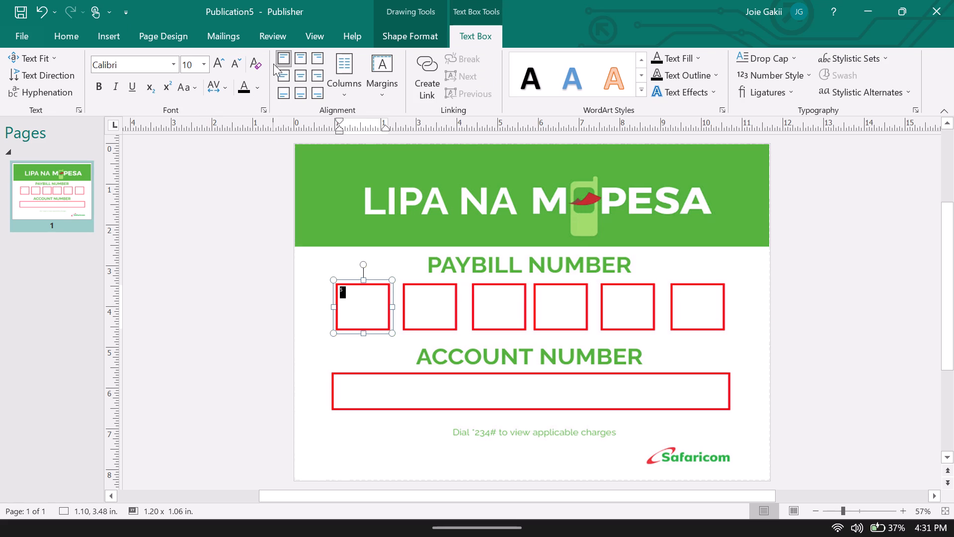
pyautogui.click(300, 76)
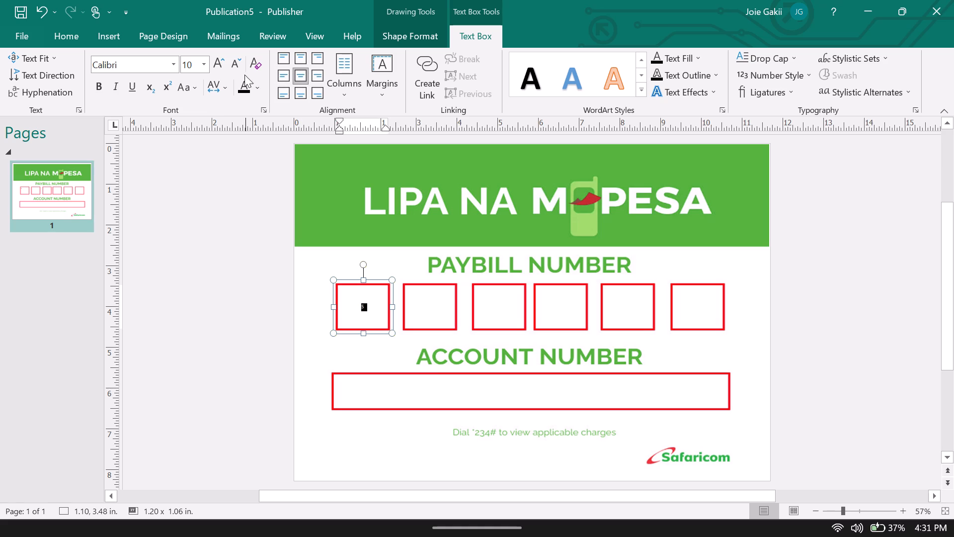
pyautogui.tripleClick(218, 64)
pyautogui.tripleClick(218, 64)
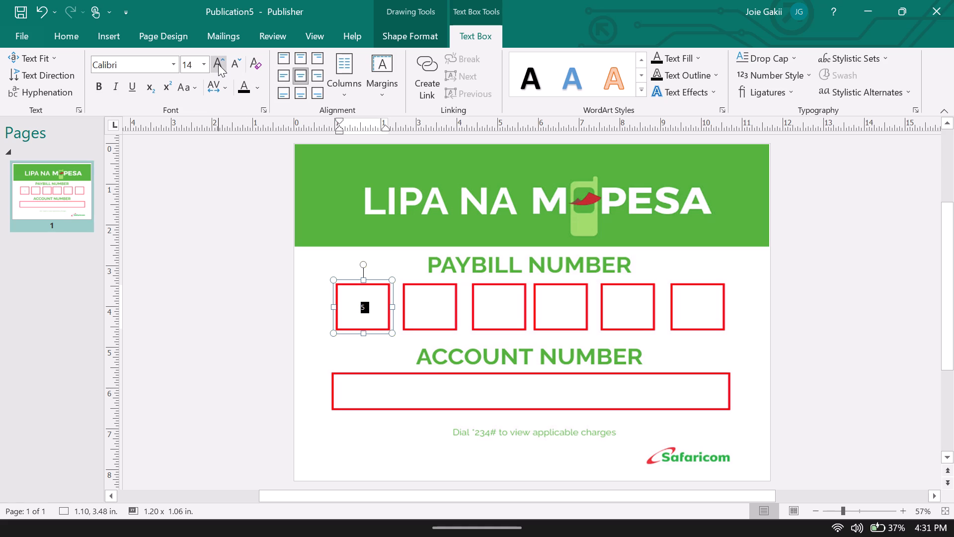
pyautogui.tripleClick(218, 64)
pyautogui.tripleClick(218, 64)
pyautogui.doubleClick(218, 64)
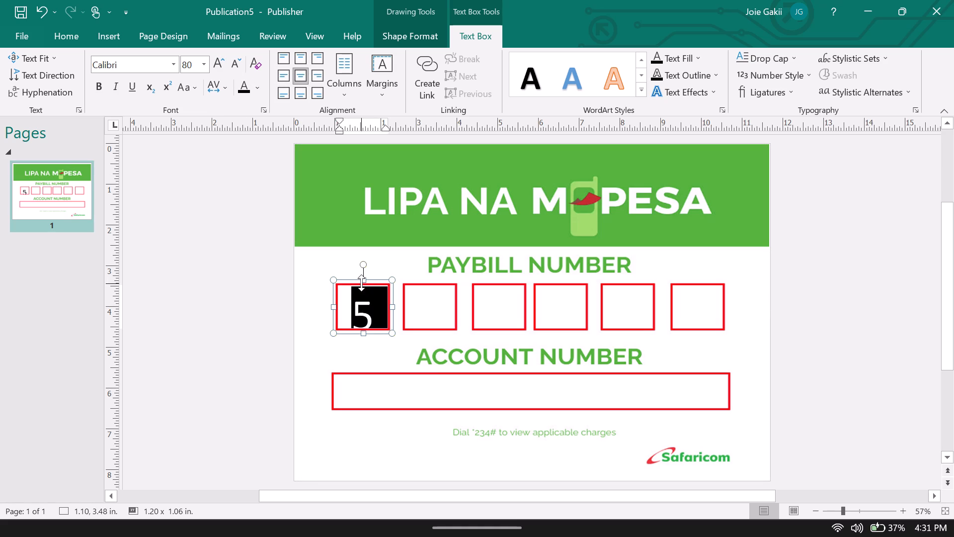
# Move the digit's text box up to about 1.09, 3.30 in and extend its height to about 1.16 in, so the 5 fits the first paybill box.
pyautogui.moveTo(350, 283); pyautogui.dragTo(350, 280)
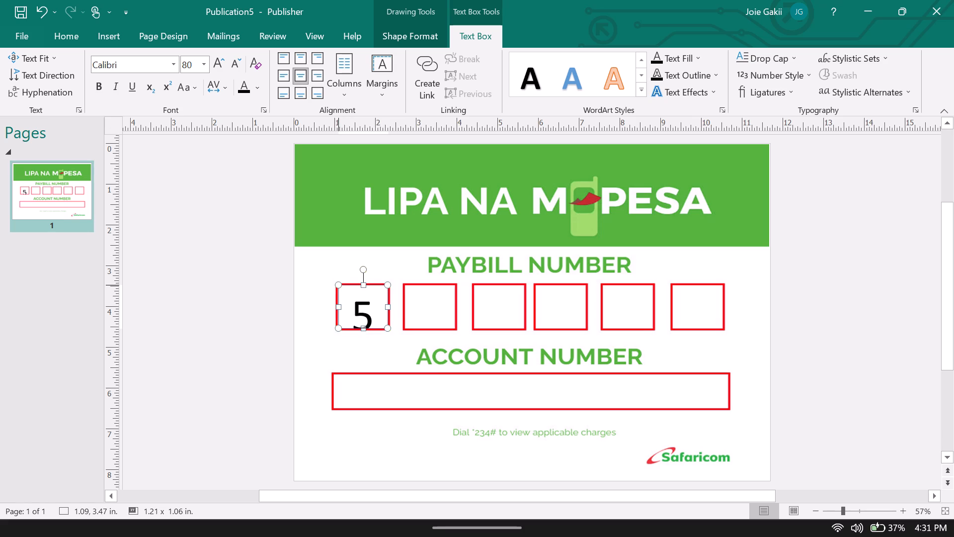
pyautogui.moveTo(350, 280); pyautogui.dragTo(350, 276)
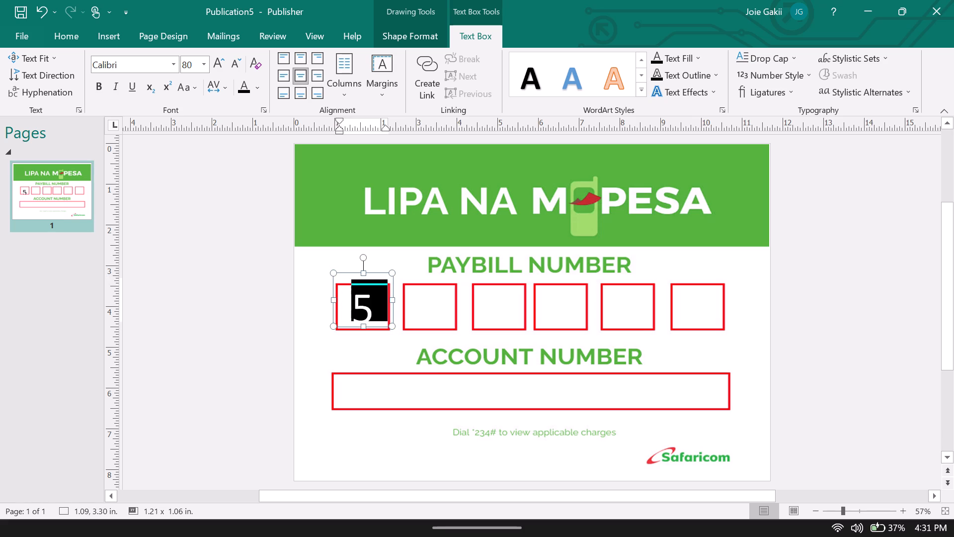
pyautogui.click(363, 326)
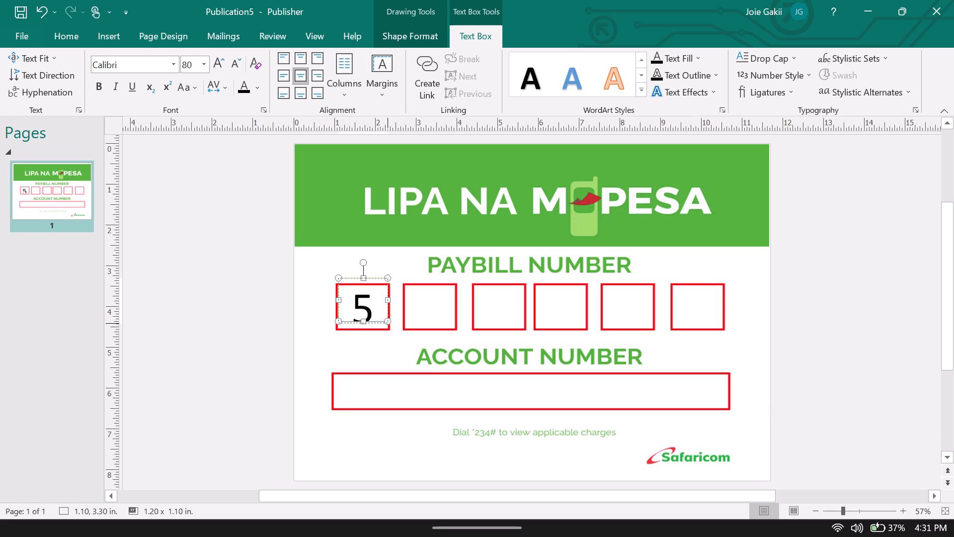
pyautogui.click(413, 268)
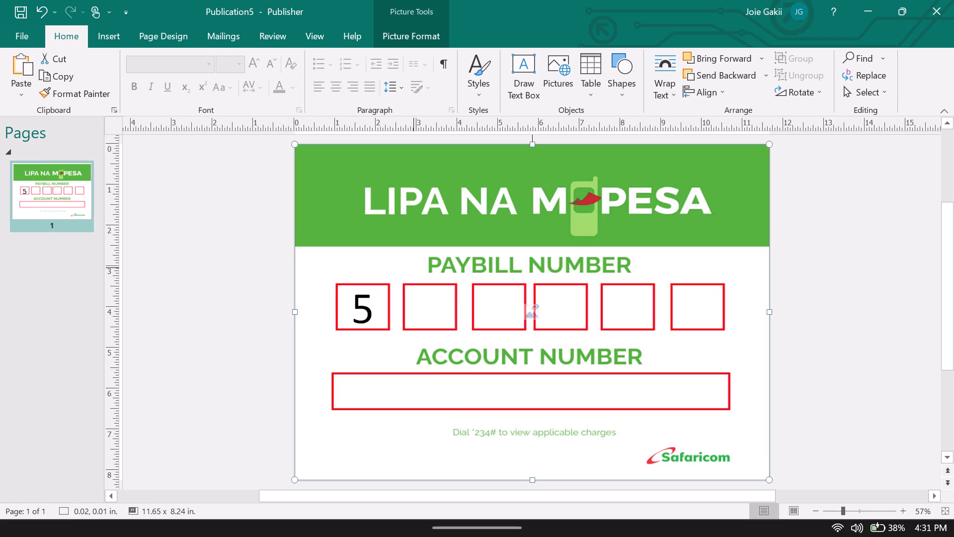
pyautogui.click(379, 309)
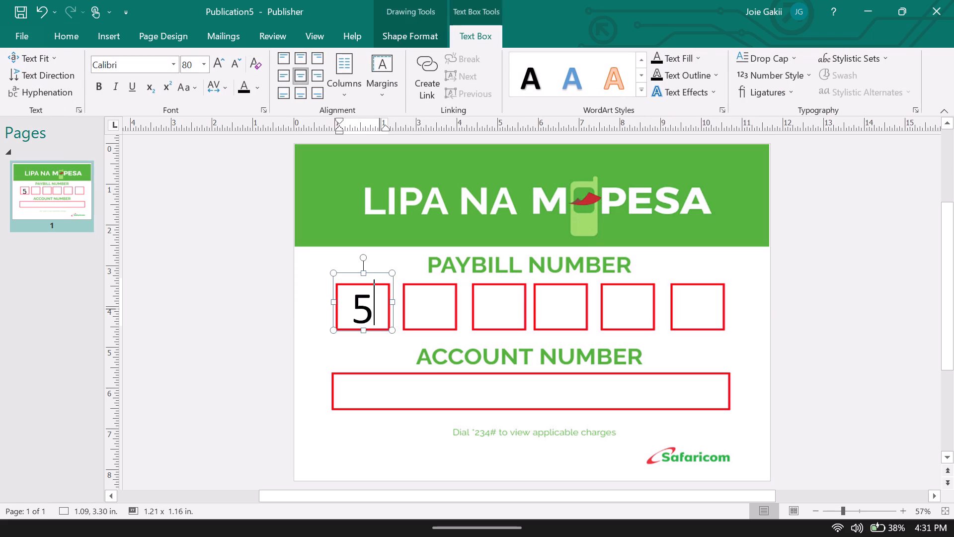
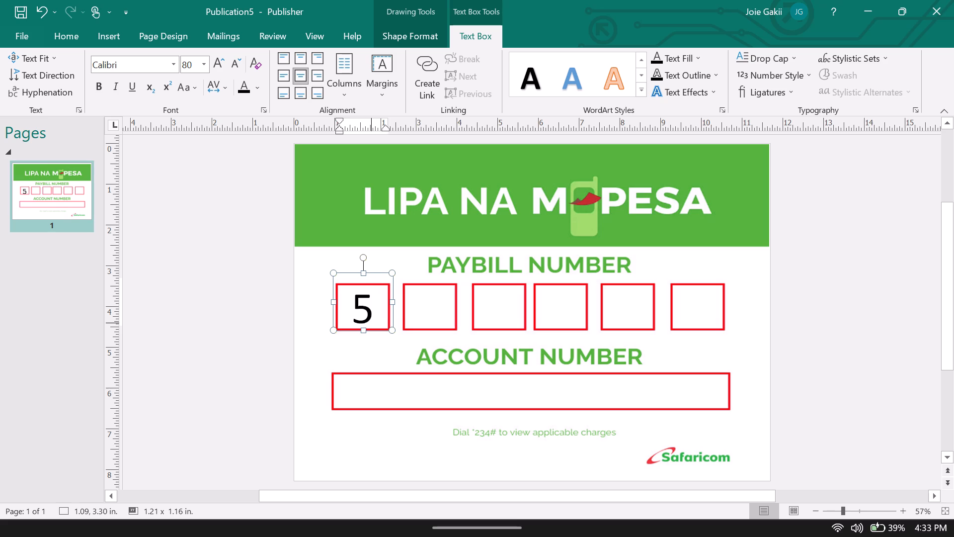
# Copy the digit 5's text box into the second, third and fourth paybill boxes, at about 2.73, 4.49 and 5.98 in across.
pyautogui.click(380, 274)
pyautogui.hotkey('ctrl', 'c')
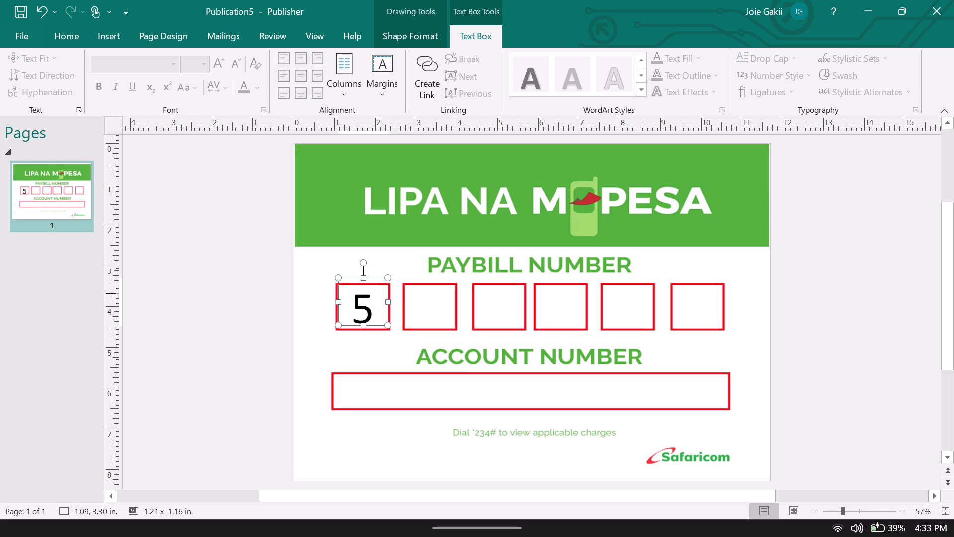
pyautogui.keyDown('ctrl'); pyautogui.moveTo(379, 293); pyautogui.dragTo(381, 292); pyautogui.keyUp('ctrl')
pyautogui.keyDown('ctrl'); pyautogui.moveTo(381, 292); pyautogui.dragTo(445, 295); pyautogui.keyUp('ctrl')
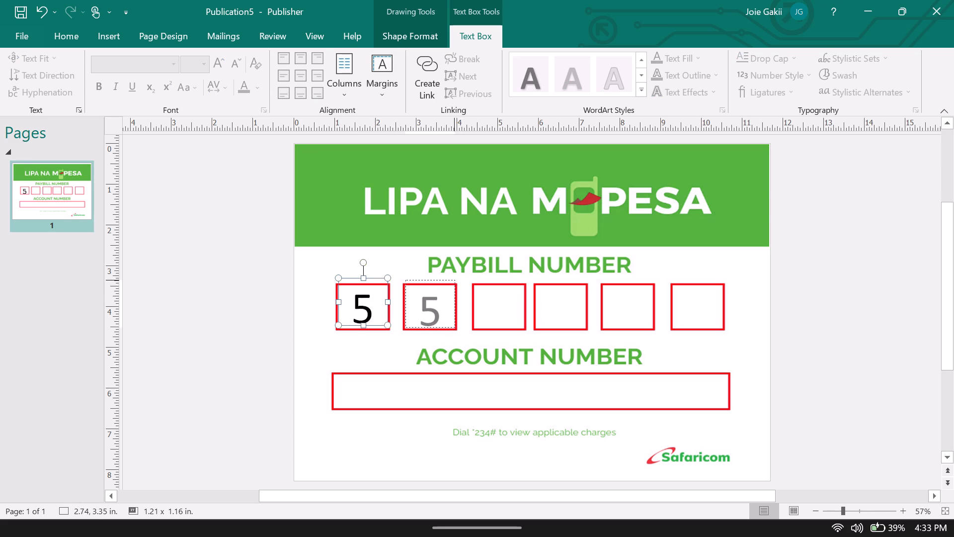
pyautogui.keyDown('ctrl'); pyautogui.moveTo(445, 295); pyautogui.dragTo(445, 290); pyautogui.keyUp('ctrl')
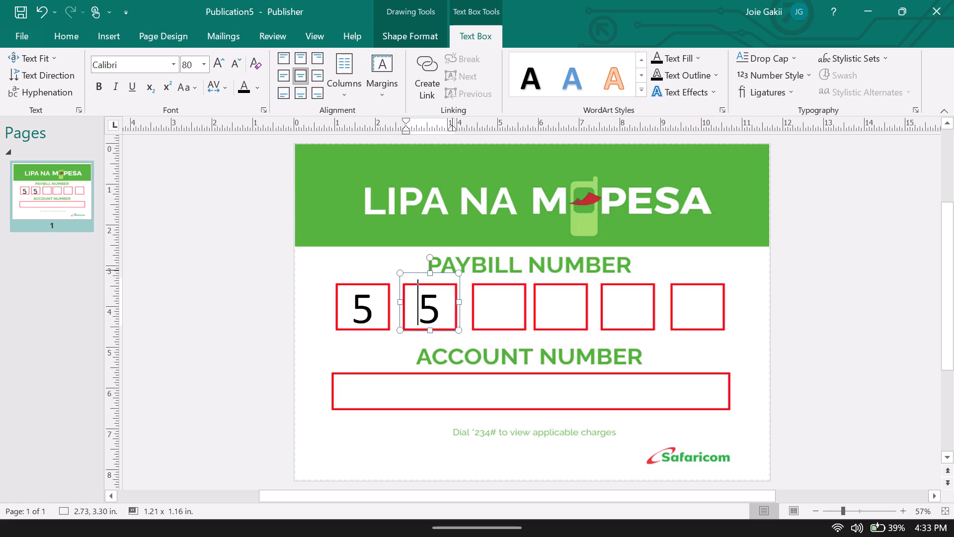
pyautogui.keyDown('ctrl'); pyautogui.moveTo(447, 275); pyautogui.dragTo(502, 274); pyautogui.keyUp('ctrl')
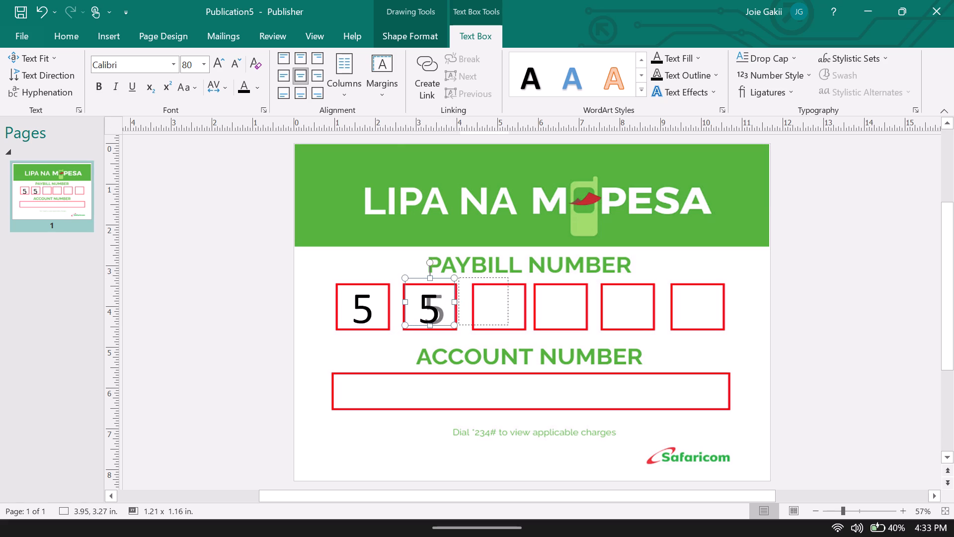
pyautogui.keyDown('ctrl'); pyautogui.moveTo(502, 274); pyautogui.dragTo(519, 274); pyautogui.keyUp('ctrl')
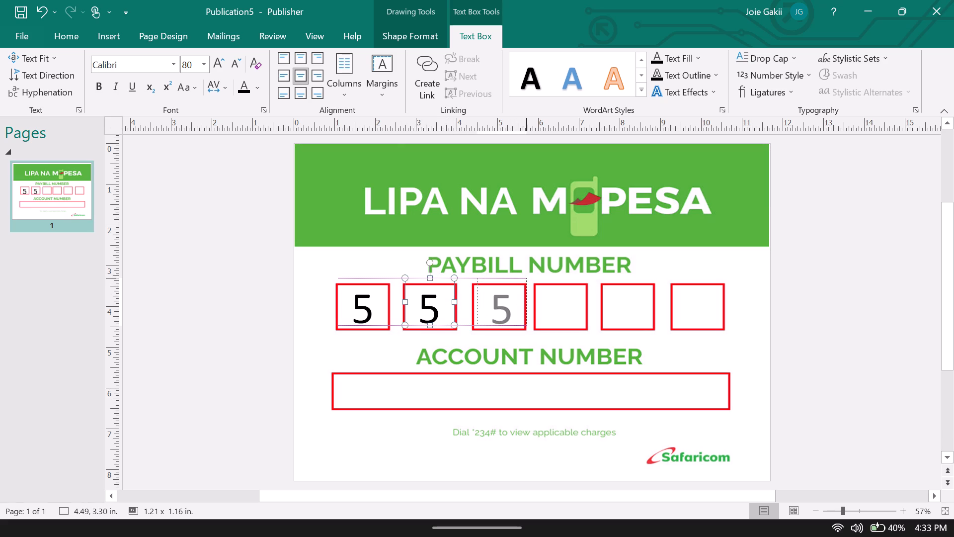
pyautogui.keyDown('ctrl'); pyautogui.moveTo(519, 274); pyautogui.dragTo(519, 272); pyautogui.keyUp('ctrl')
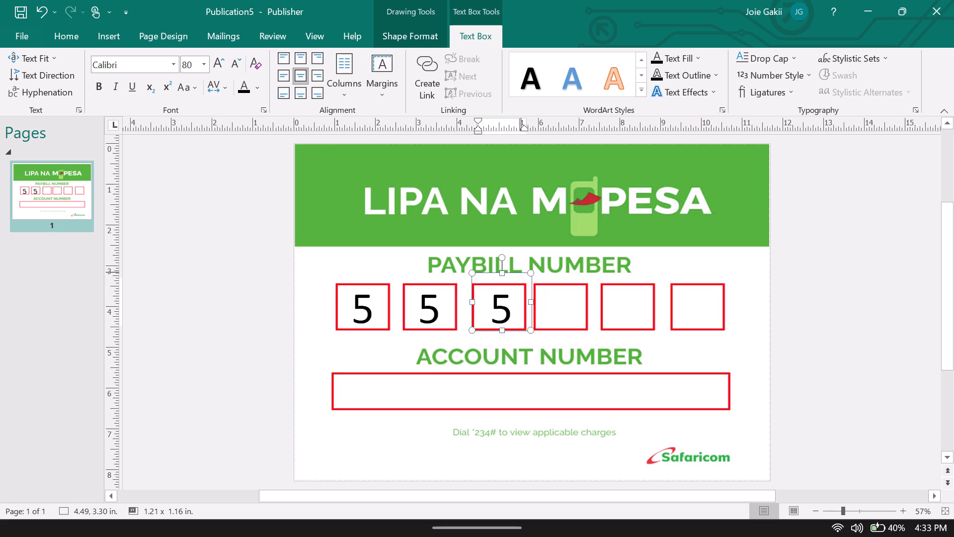
pyautogui.keyDown('ctrl'); pyautogui.moveTo(523, 278); pyautogui.dragTo(583, 278); pyautogui.keyUp('ctrl')
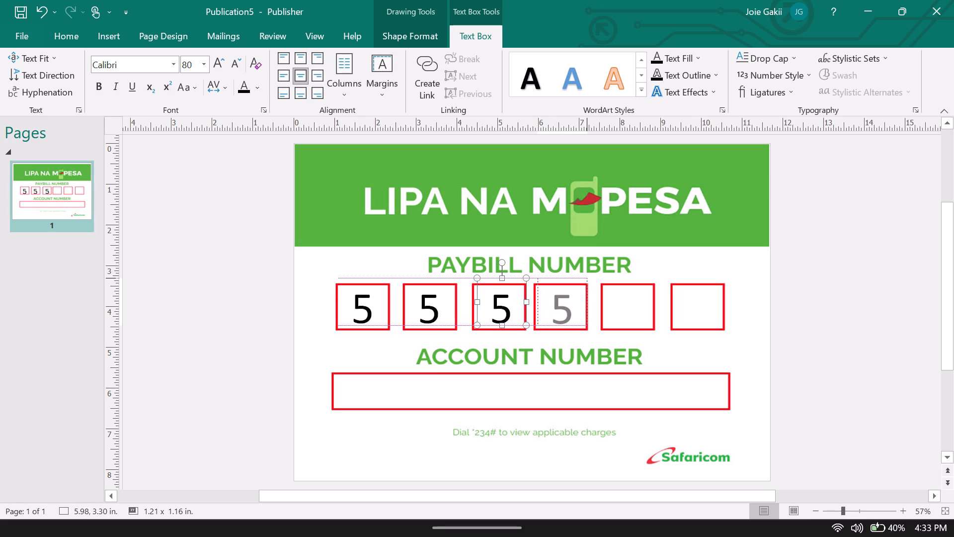
pyautogui.keyDown('ctrl'); pyautogui.moveTo(583, 278); pyautogui.dragTo(583, 275); pyautogui.keyUp('ctrl')
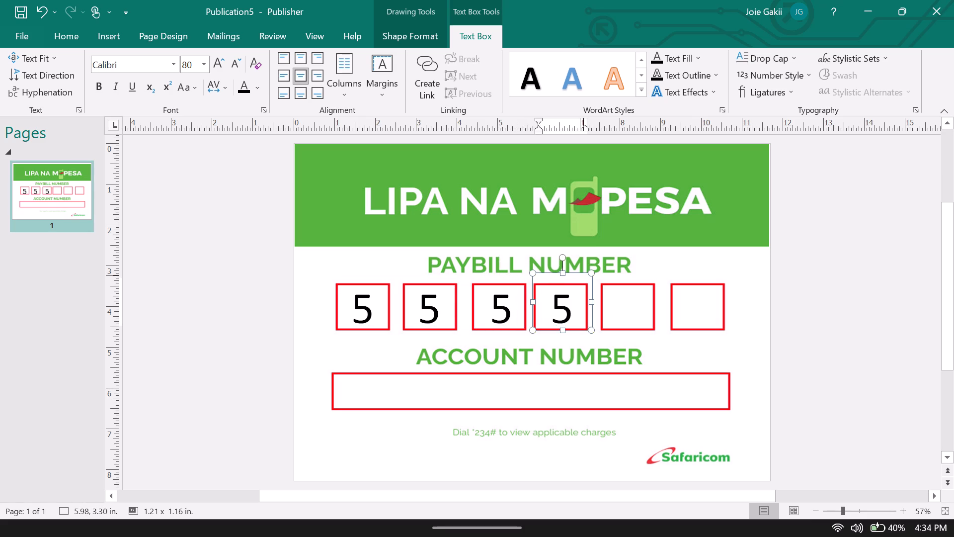
# Copy the digit's text box into the fifth and sixth paybill boxes, at about 7.48, 3.27 in and 9.26, 3.27 in.
pyautogui.keyDown('ctrl'); pyautogui.moveTo(583, 275); pyautogui.dragTo(646, 275); pyautogui.keyUp('ctrl')
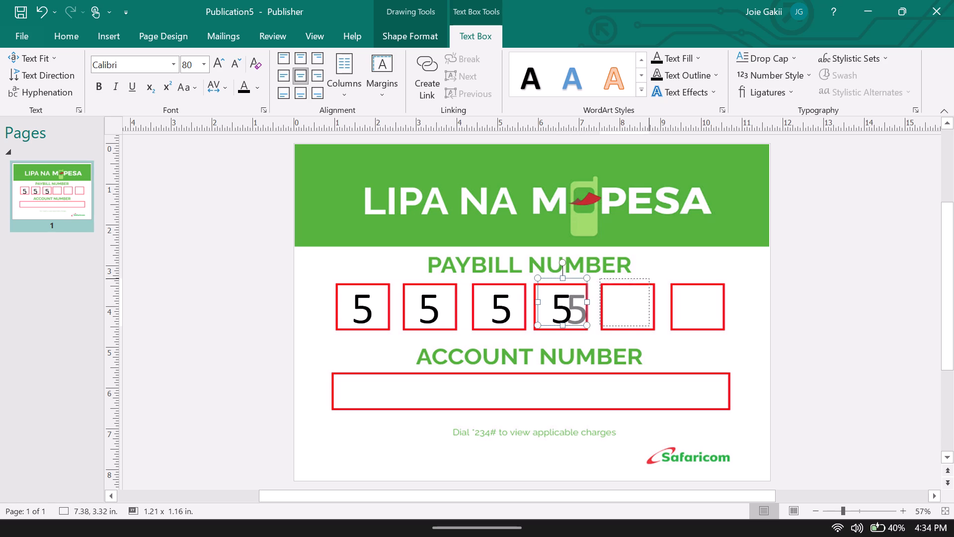
pyautogui.keyDown('ctrl'); pyautogui.moveTo(646, 275); pyautogui.dragTo(644, 274); pyautogui.keyUp('ctrl')
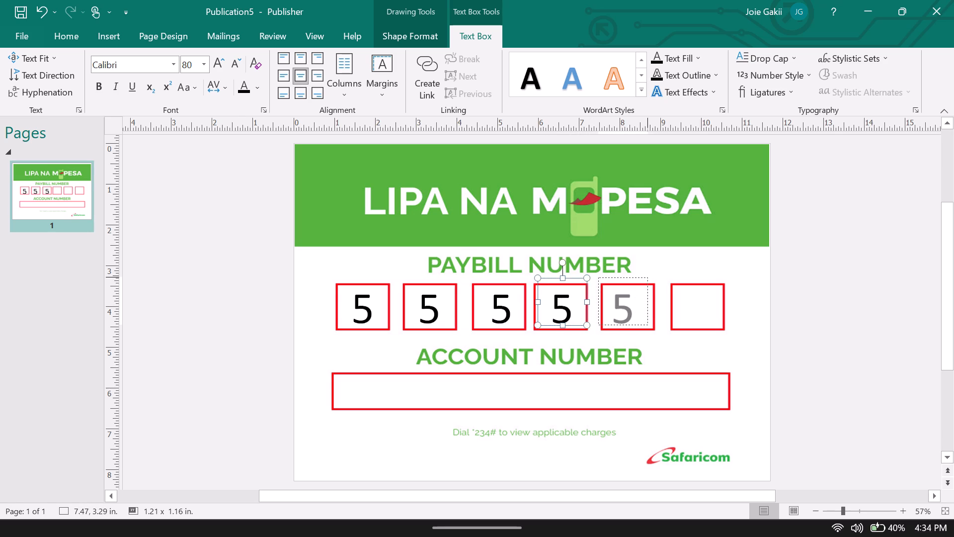
pyautogui.keyDown('ctrl'); pyautogui.moveTo(644, 274); pyautogui.dragTo(644, 274); pyautogui.keyUp('ctrl')
pyautogui.keyDown('ctrl'); pyautogui.moveTo(644, 273); pyautogui.dragTo(717, 270); pyautogui.keyUp('ctrl')
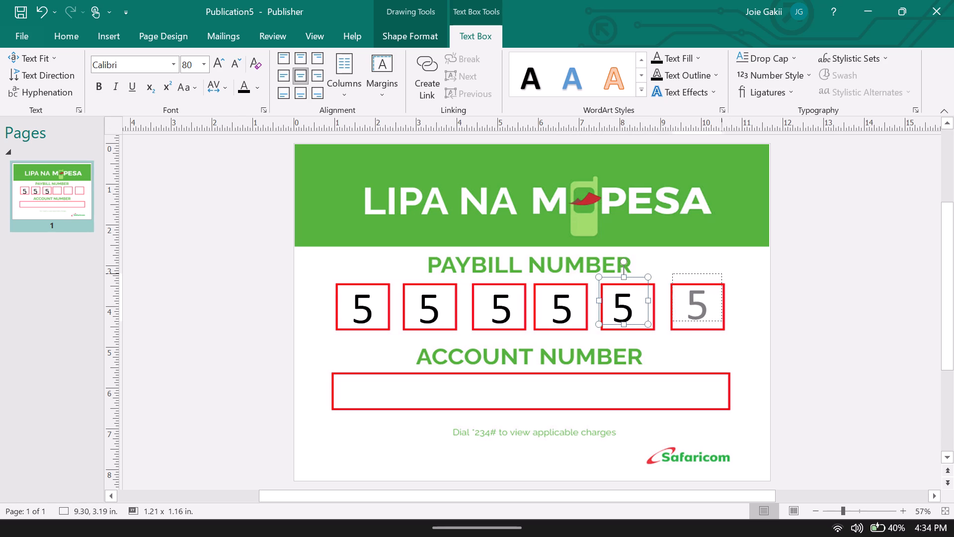
pyautogui.keyDown('ctrl'); pyautogui.moveTo(717, 270); pyautogui.dragTo(716, 274); pyautogui.keyUp('ctrl')
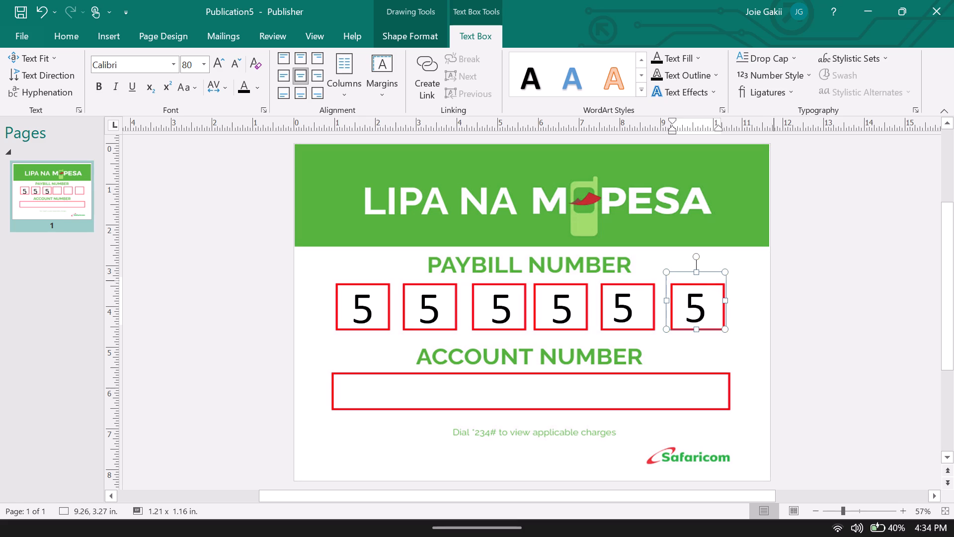
# Replace the digit in the second paybill box with 4, undoing any accidental shift of its text box.
pyautogui.click(756, 282)
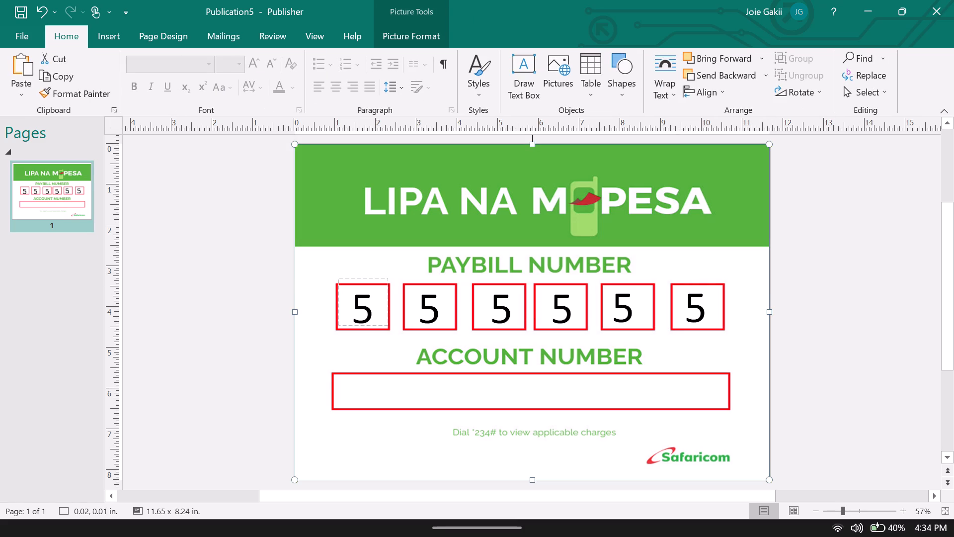
pyautogui.click(381, 317)
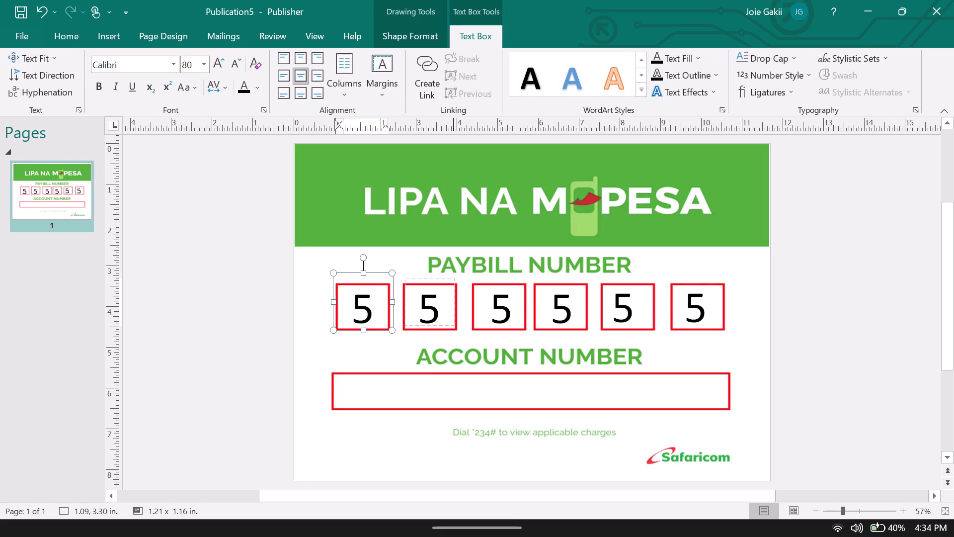
pyautogui.click(456, 310)
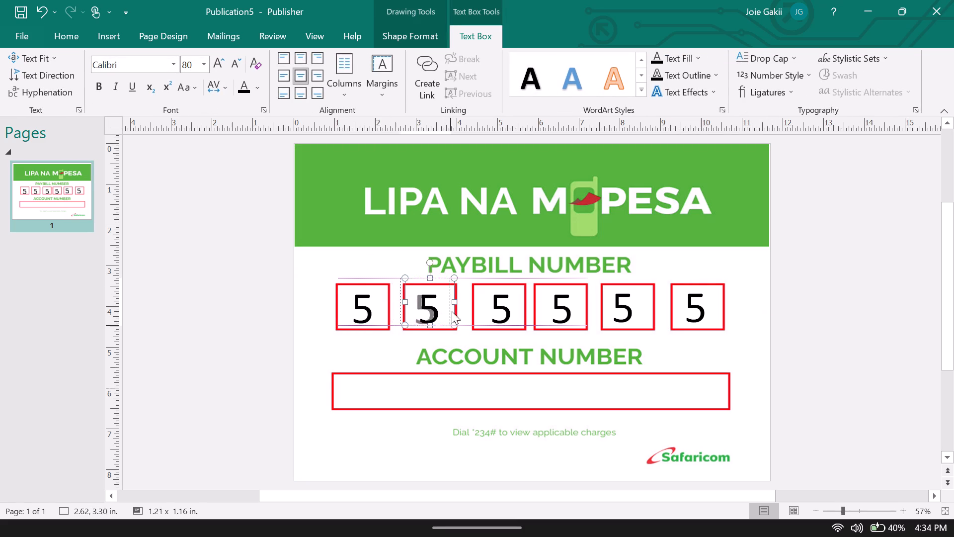
pyautogui.hotkey('ctrl', 'z')
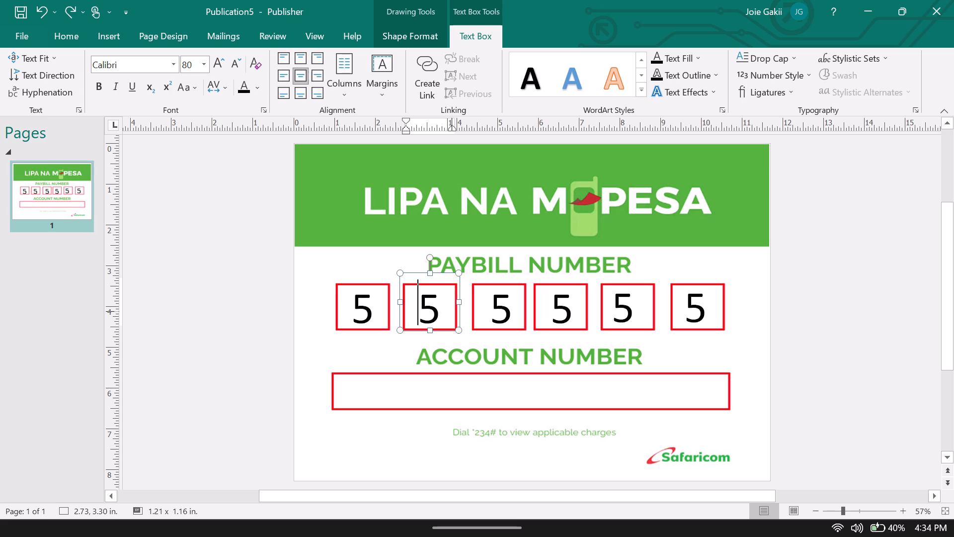
pyautogui.click(447, 311)
pyautogui.press('BackSpace')
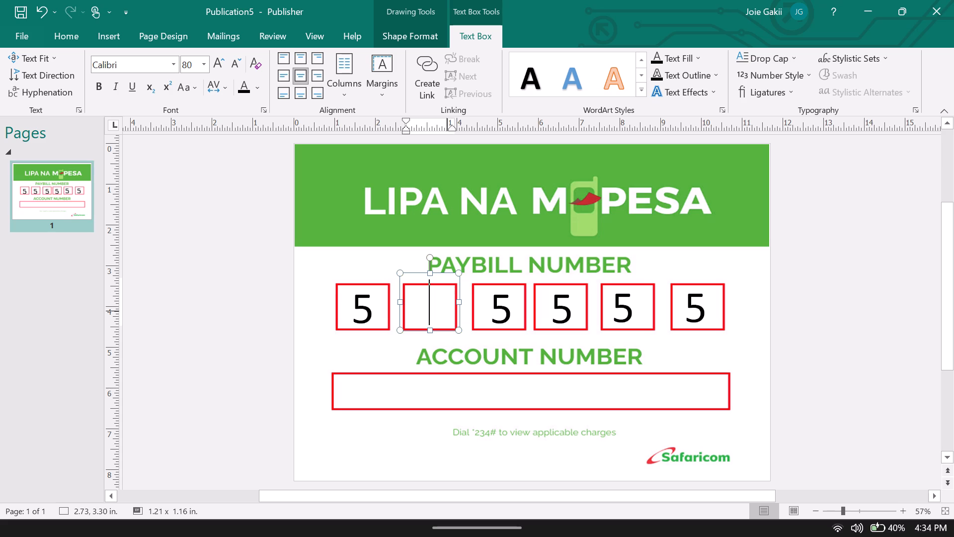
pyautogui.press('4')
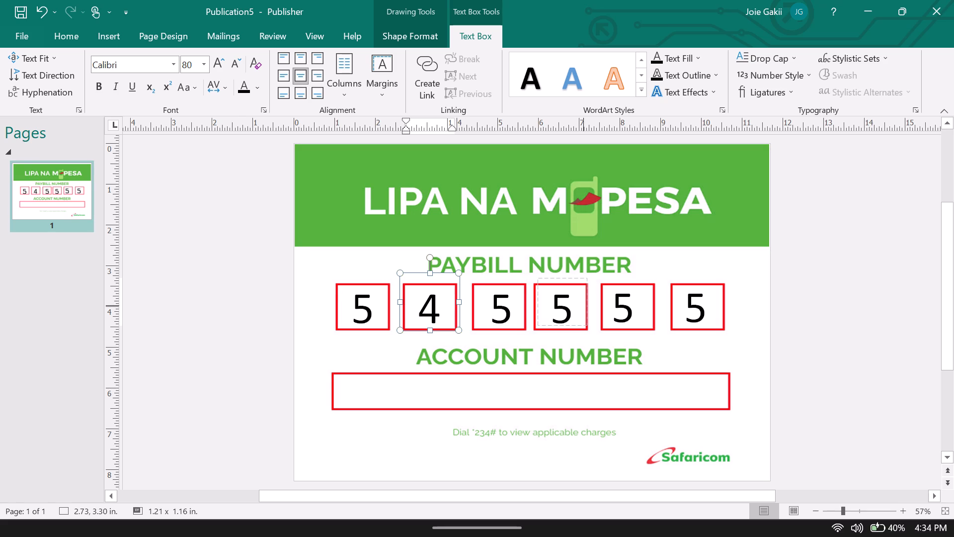
# Replace the digits in the fifth and sixth paybill boxes with 0.
pyautogui.click(640, 309)
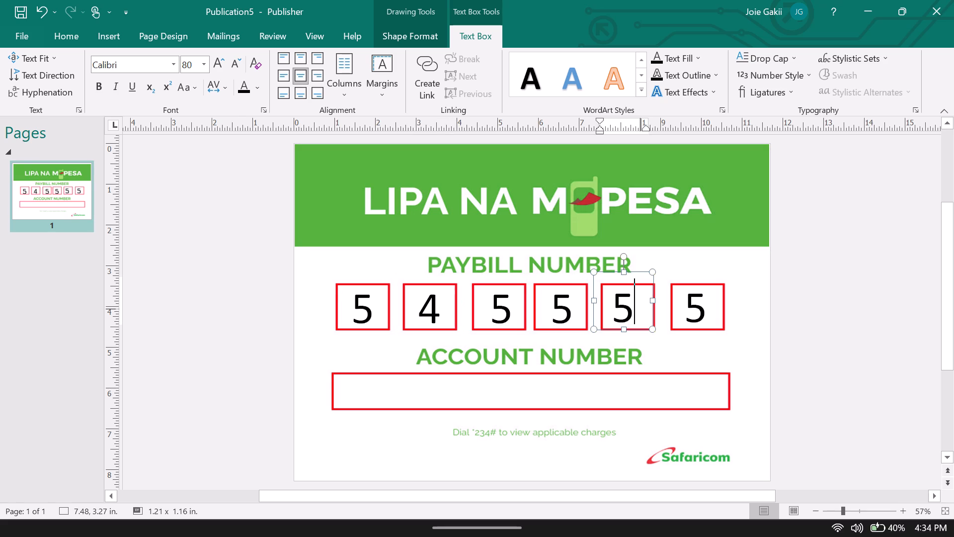
pyautogui.press('BackSpace')
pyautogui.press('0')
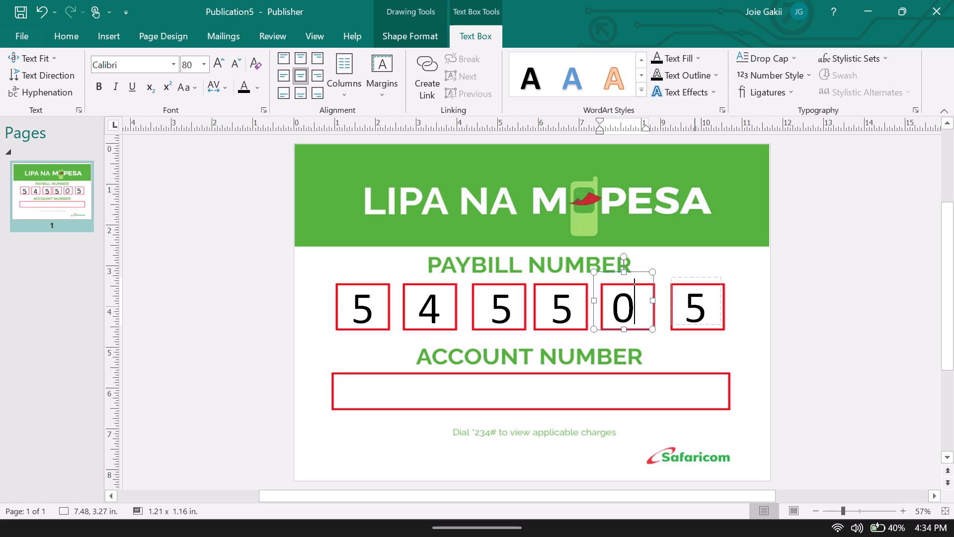
pyautogui.click(700, 308)
pyautogui.press('BackSpace')
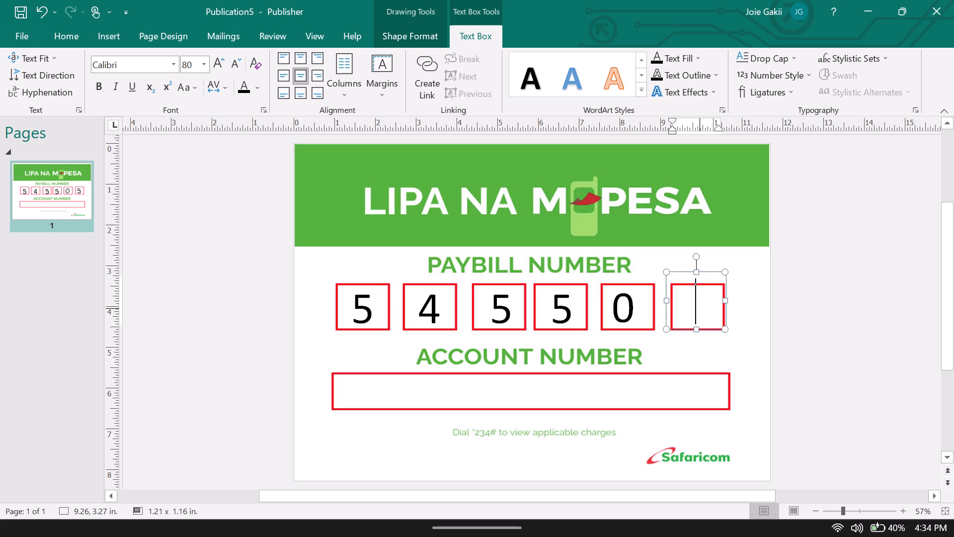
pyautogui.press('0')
# Draw a text box about 8.70 x 0.83 in over the account number box and enter the account number.
pyautogui.click(563, 404)
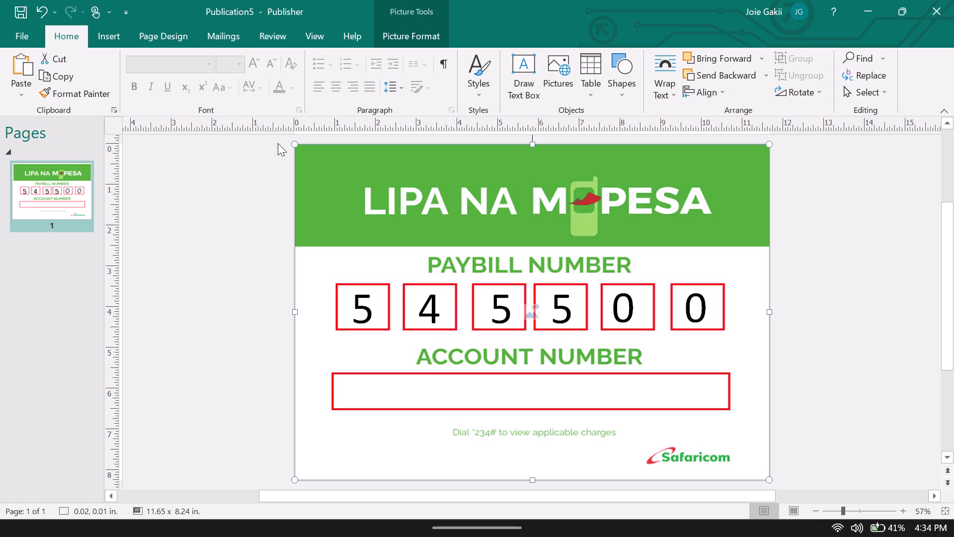
pyautogui.click(511, 77)
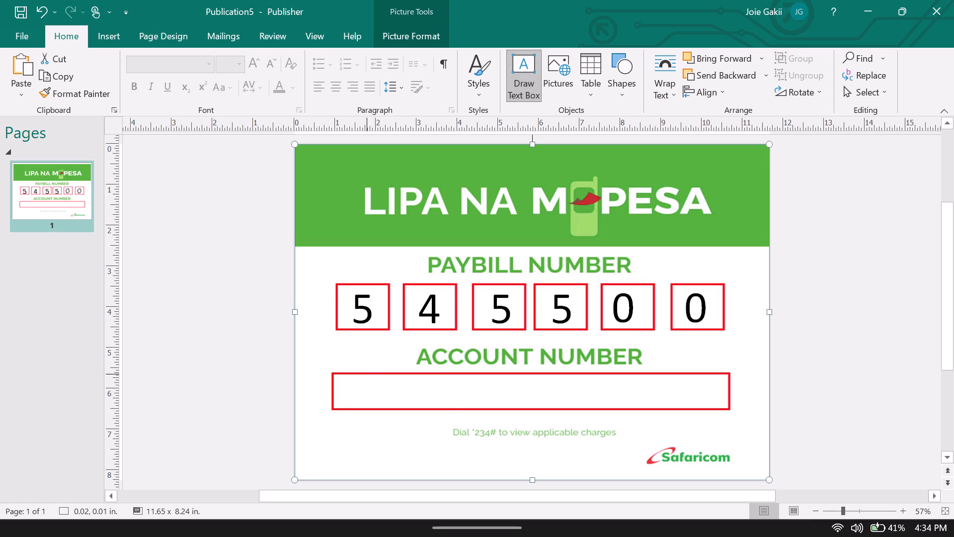
pyautogui.moveTo(366, 374); pyautogui.dragTo(705, 419)
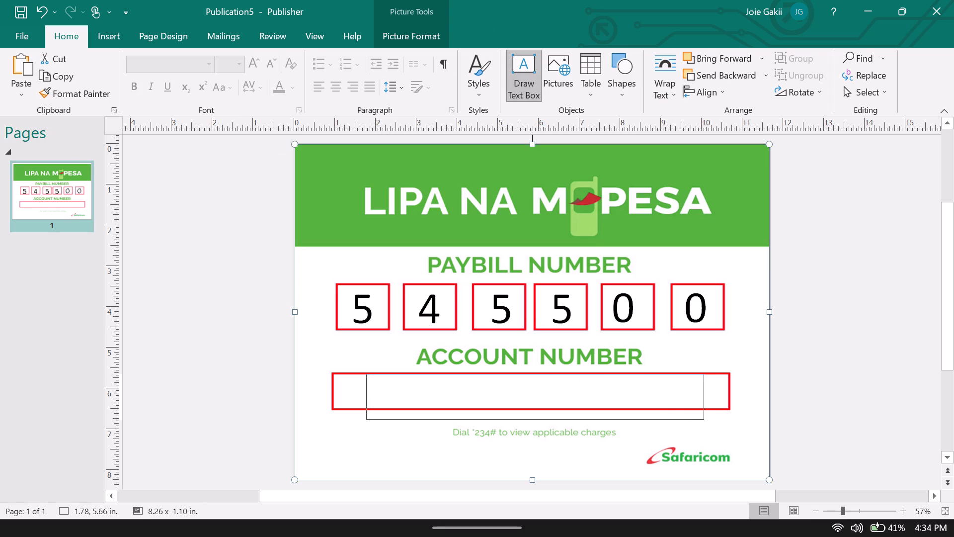
pyautogui.moveTo(705, 419); pyautogui.dragTo(723, 401)
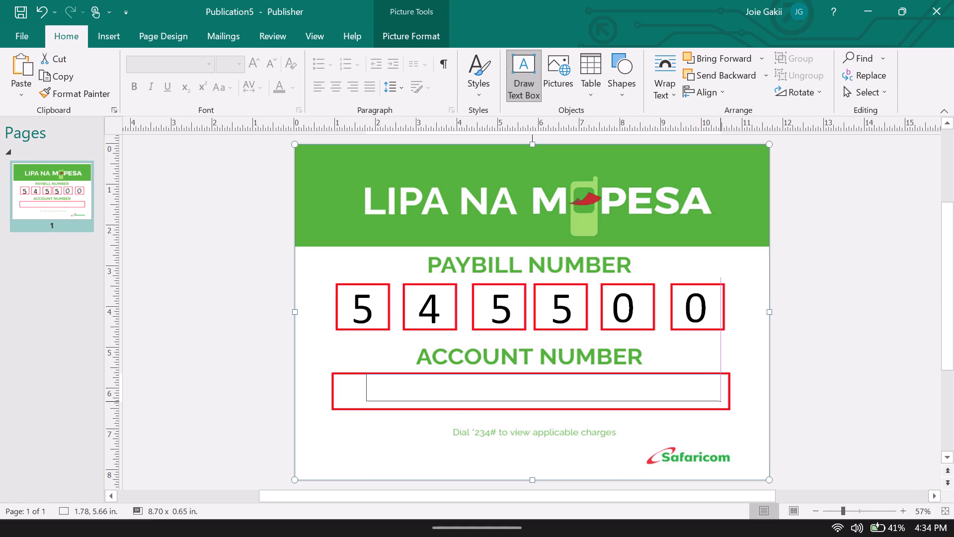
pyautogui.moveTo(723, 401); pyautogui.dragTo(722, 408)
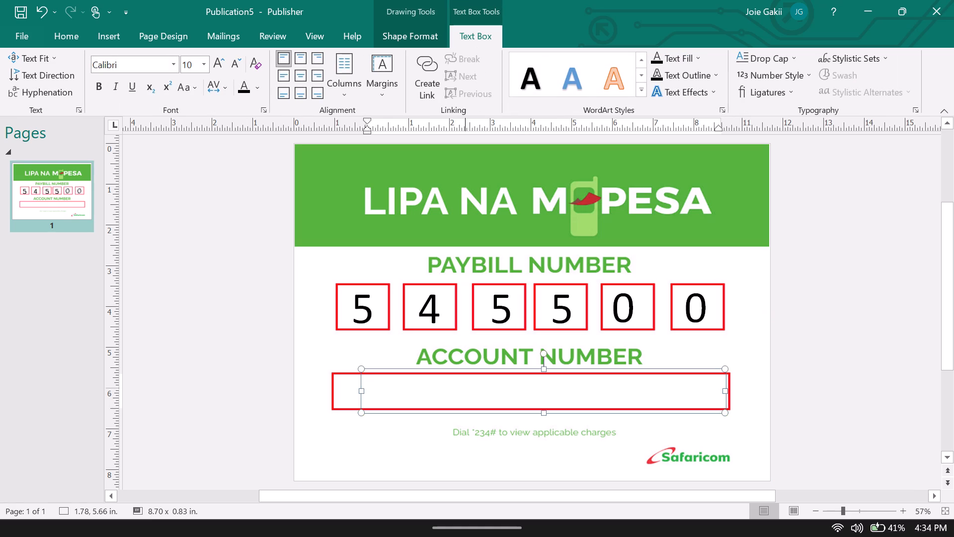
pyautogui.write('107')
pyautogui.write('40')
# Align the account number to the top centre of its text box.
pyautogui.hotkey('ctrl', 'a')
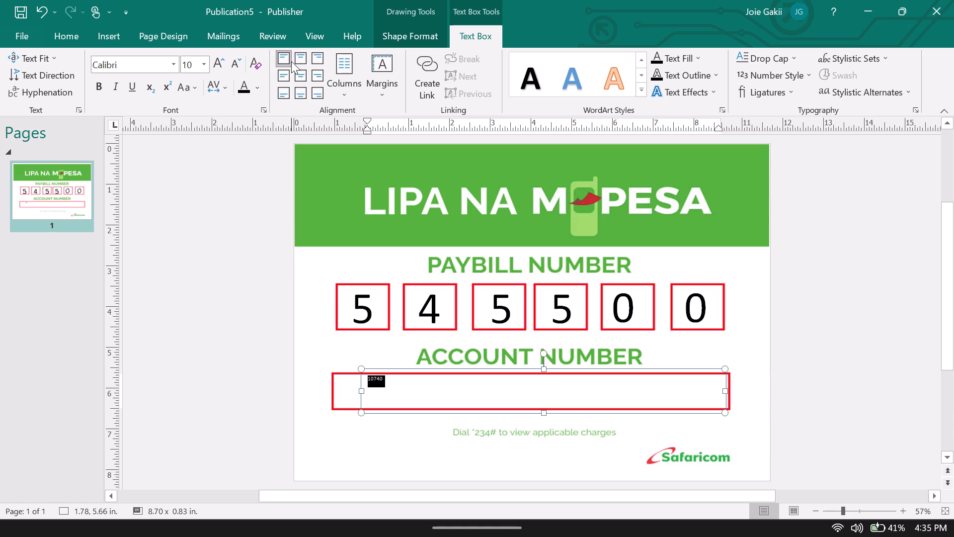
pyautogui.click(296, 59)
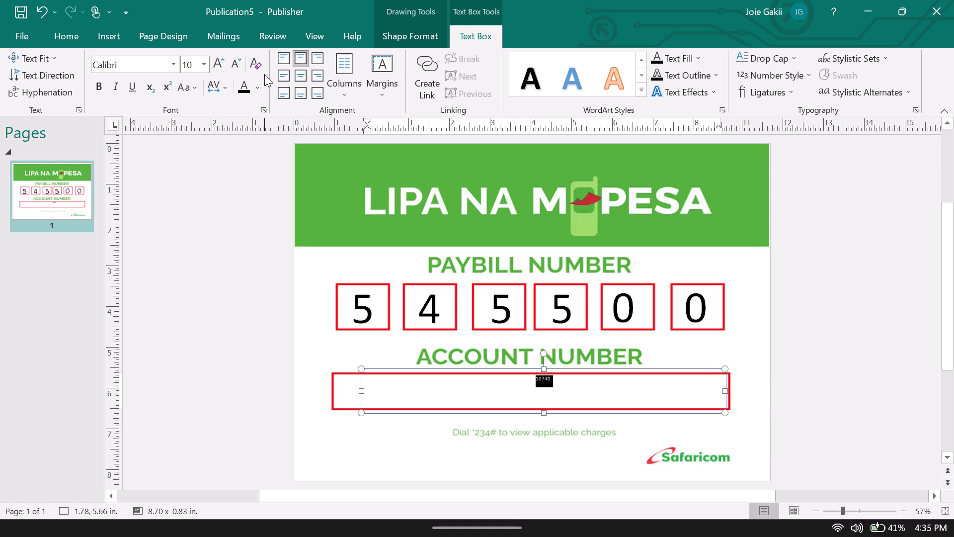
# Enlarge the account number's font size to 88 pt.
pyautogui.hotkey('ctrl', '[')
pyautogui.hotkey('ctrl', '[')
pyautogui.hotkey('ctrl', ']')
pyautogui.hotkey('ctrl', ']')
pyautogui.hotkey('ctrl', ']')
pyautogui.hotkey('ctrl', ']')
pyautogui.hotkey('ctrl', ']')
pyautogui.hotkey('ctrl', ']')
pyautogui.hotkey('ctrl', ']')
pyautogui.hotkey('ctrl', ']')
pyautogui.hotkey('ctrl', ']')
pyautogui.hotkey('ctrl', ']')
pyautogui.hotkey('ctrl', ']')
pyautogui.hotkey('ctrl', ']')
pyautogui.hotkey('ctrl', ']')
pyautogui.hotkey('ctrl', ']')
pyautogui.hotkey('ctrl', ']')
pyautogui.hotkey('ctrl', ']')
pyautogui.hotkey('ctrl', ']')
pyautogui.hotkey('ctrl', ']')
pyautogui.hotkey('ctrl', ']')
pyautogui.hotkey('ctrl', ']')
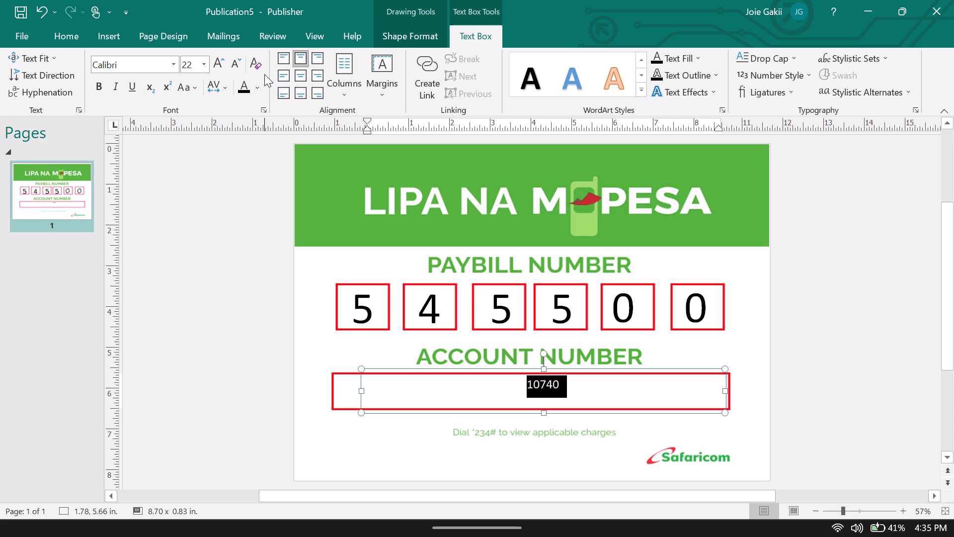
pyautogui.hotkey('ctrl', ']')
pyautogui.hotkey('ctrl', ']')
pyautogui.hotkey('ctrl', ']')
pyautogui.hotkey('ctrl', ']')
pyautogui.hotkey('ctrl', ']')
pyautogui.hotkey('ctrl', ']')
pyautogui.hotkey('ctrl', ']')
pyautogui.hotkey('ctrl', ']')
pyautogui.hotkey('ctrl', ']')
pyautogui.hotkey('ctrl', ']')
pyautogui.hotkey('ctrl', ']')
pyautogui.hotkey('ctrl', ']')
pyautogui.hotkey('ctrl', ']')
pyautogui.hotkey('ctrl', ']')
pyautogui.hotkey('ctrl', ']')
pyautogui.hotkey('ctrl', ']')
pyautogui.hotkey('ctrl', ']')
pyautogui.hotkey('ctrl', ']')
pyautogui.hotkey('ctrl', ']')
pyautogui.hotkey('ctrl', ']')
pyautogui.hotkey('ctrl', ']')
pyautogui.hotkey('ctrl', ']')
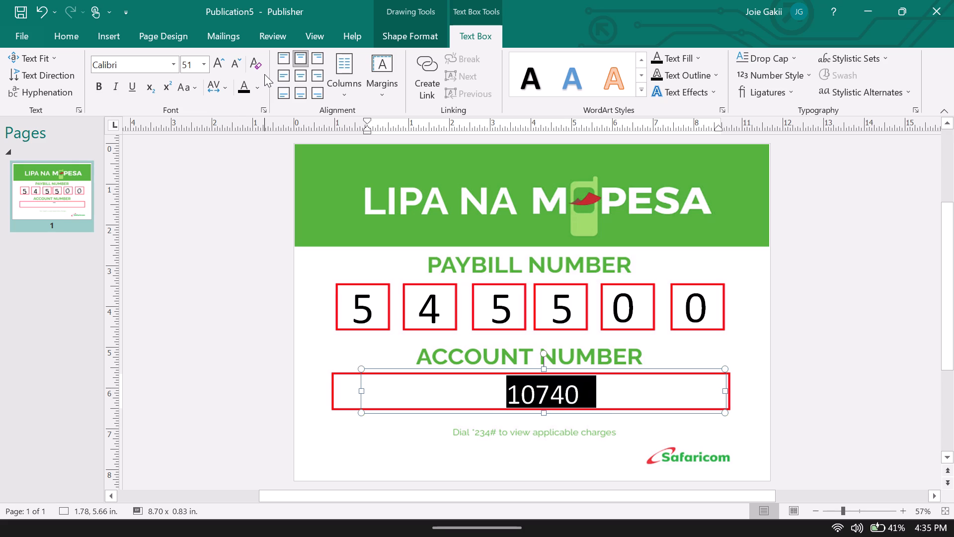
pyautogui.hotkey('ctrl', ']')
pyautogui.hotkey('ctrl', ']')
pyautogui.hotkey('ctrl', ']')
pyautogui.hotkey('ctrl', ']')
pyautogui.hotkey('ctrl', ']')
pyautogui.hotkey('ctrl', ']')
pyautogui.hotkey('ctrl', ']')
pyautogui.hotkey('ctrl', ']')
pyautogui.hotkey('ctrl', ']')
pyautogui.hotkey('ctrl', ']')
pyautogui.hotkey('ctrl', ']')
pyautogui.hotkey('ctrl', ']')
pyautogui.hotkey('ctrl', ']')
pyautogui.hotkey('ctrl', ']')
pyautogui.hotkey('ctrl', ']')
pyautogui.hotkey('ctrl', ']')
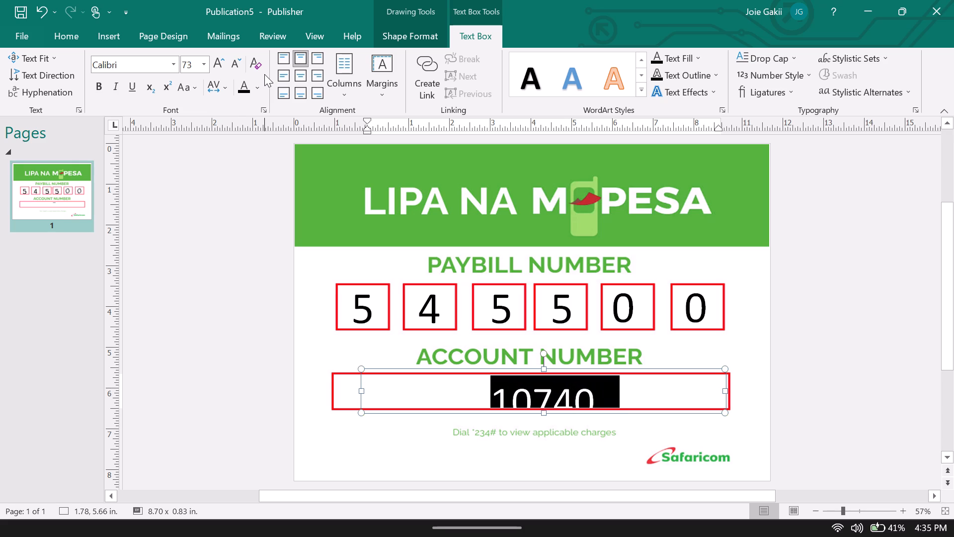
pyautogui.hotkey('ctrl', ']')
pyautogui.hotkey('ctrl', ']')
pyautogui.hotkey('ctrl', ']')
pyautogui.hotkey('ctrl', ']')
pyautogui.hotkey('ctrl', ']')
pyautogui.hotkey('ctrl', ']')
pyautogui.hotkey('ctrl', ']')
pyautogui.hotkey('ctrl', ']')
pyautogui.hotkey('ctrl', ']')
pyautogui.hotkey('ctrl', ']')
pyautogui.hotkey('ctrl', ']')
pyautogui.hotkey('ctrl', ']')
pyautogui.hotkey('ctrl', ']')
pyautogui.hotkey('ctrl', ']')
pyautogui.hotkey('ctrl', ']')
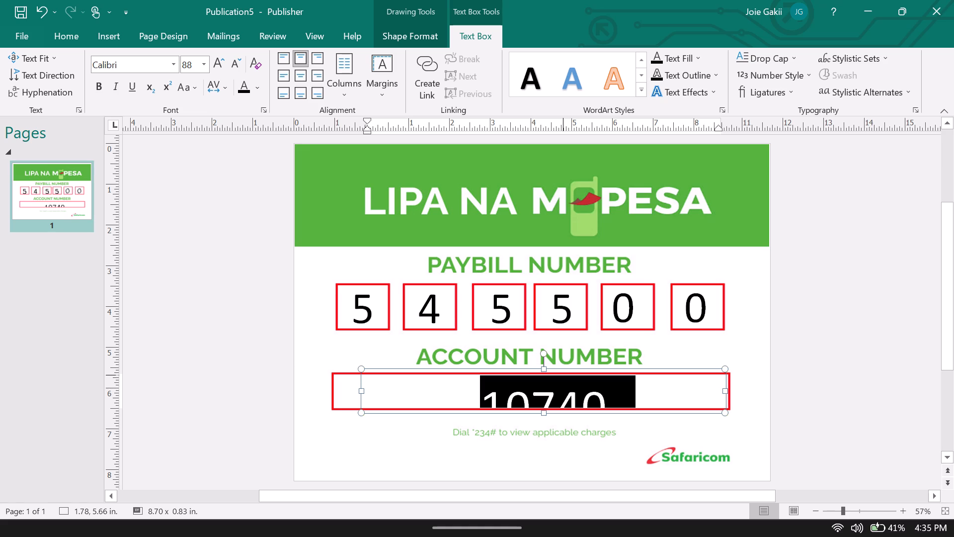
# Extend the account number's text box upward to a height of about 1.26 in so the full number fits.
pyautogui.moveTo(544, 369); pyautogui.dragTo(544, 344)
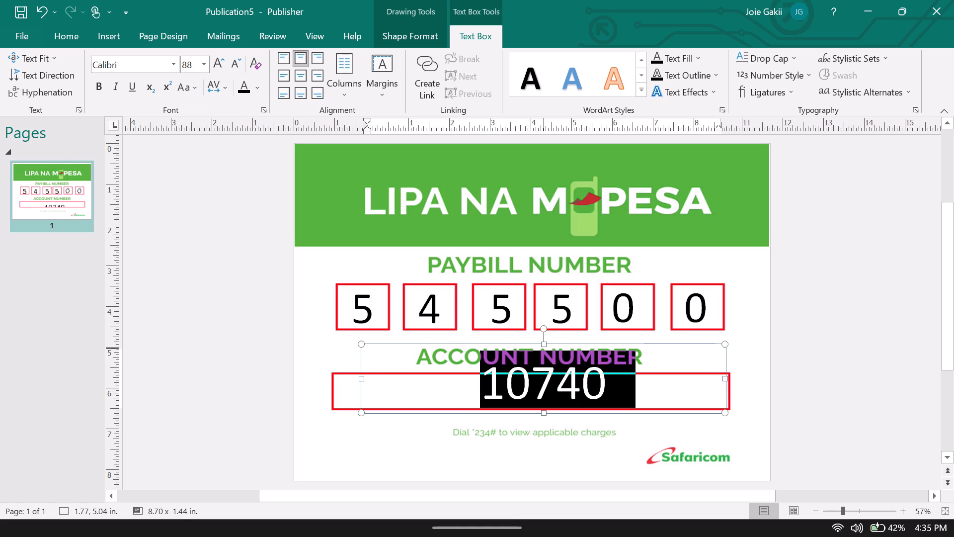
pyautogui.moveTo(545, 344); pyautogui.dragTo(544, 351)
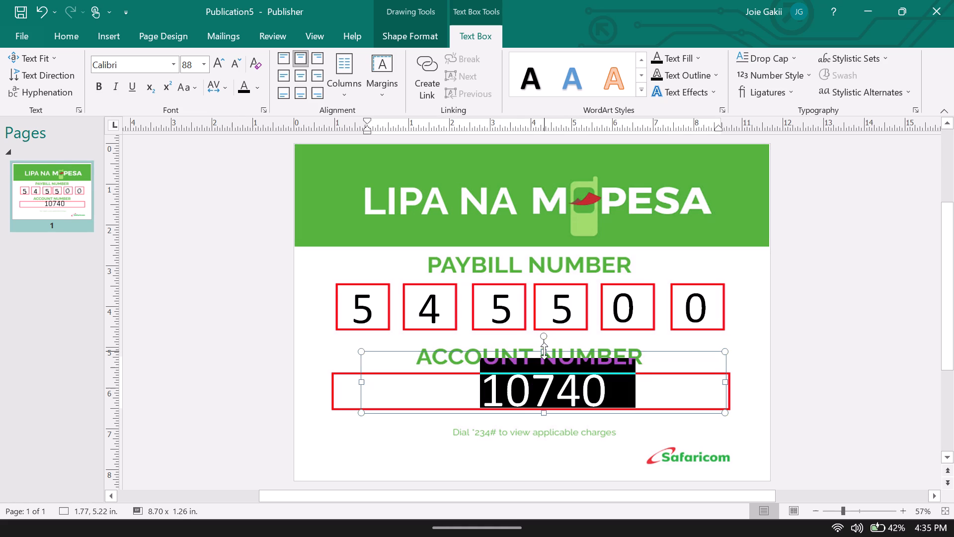
pyautogui.click(758, 369)
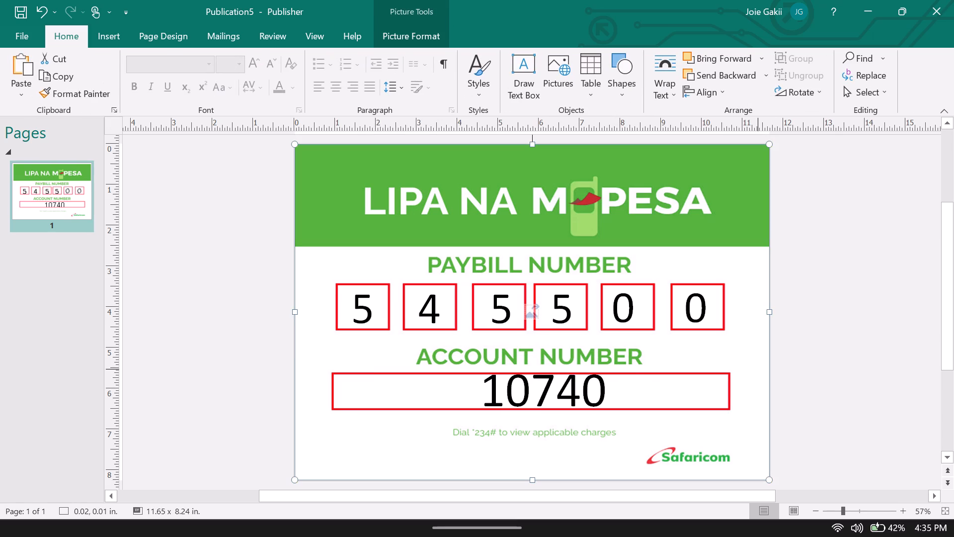
# Set the printer for the poster to EPSON L3250 Series in the print settings.
pyautogui.hotkey('ctrl', 'p')
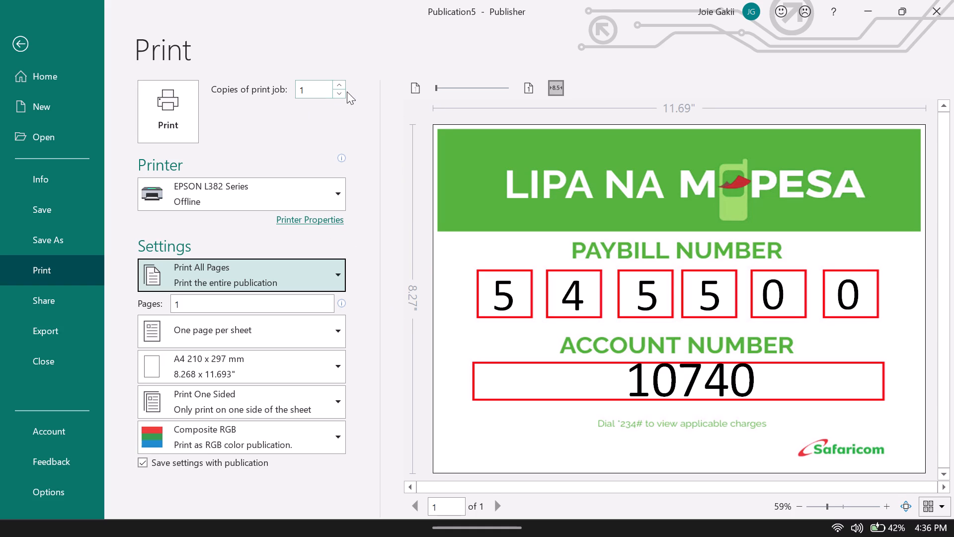
pyautogui.click(292, 198)
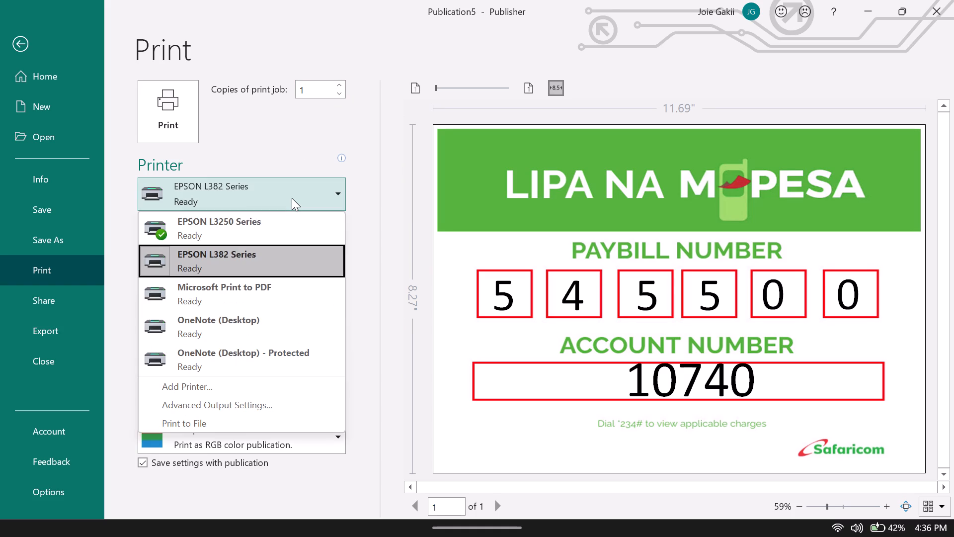
pyautogui.click(273, 233)
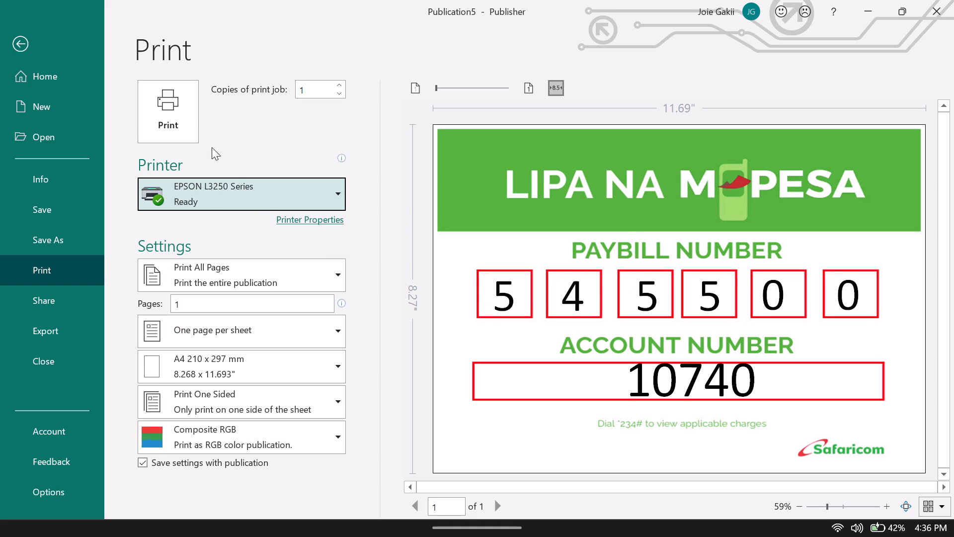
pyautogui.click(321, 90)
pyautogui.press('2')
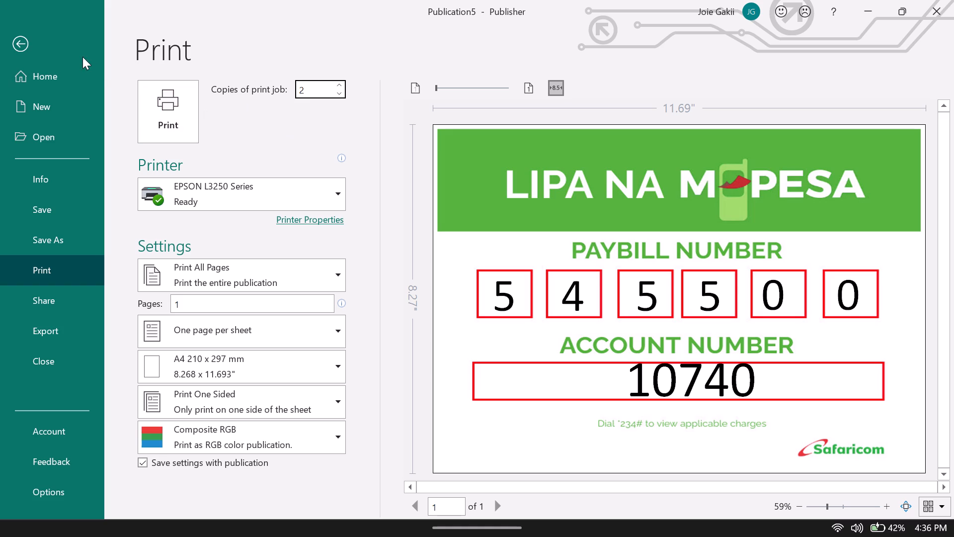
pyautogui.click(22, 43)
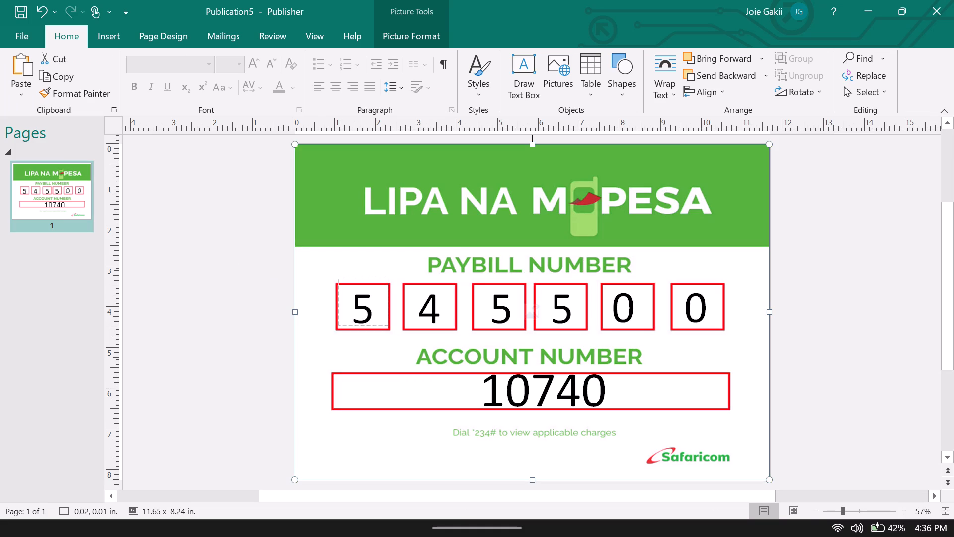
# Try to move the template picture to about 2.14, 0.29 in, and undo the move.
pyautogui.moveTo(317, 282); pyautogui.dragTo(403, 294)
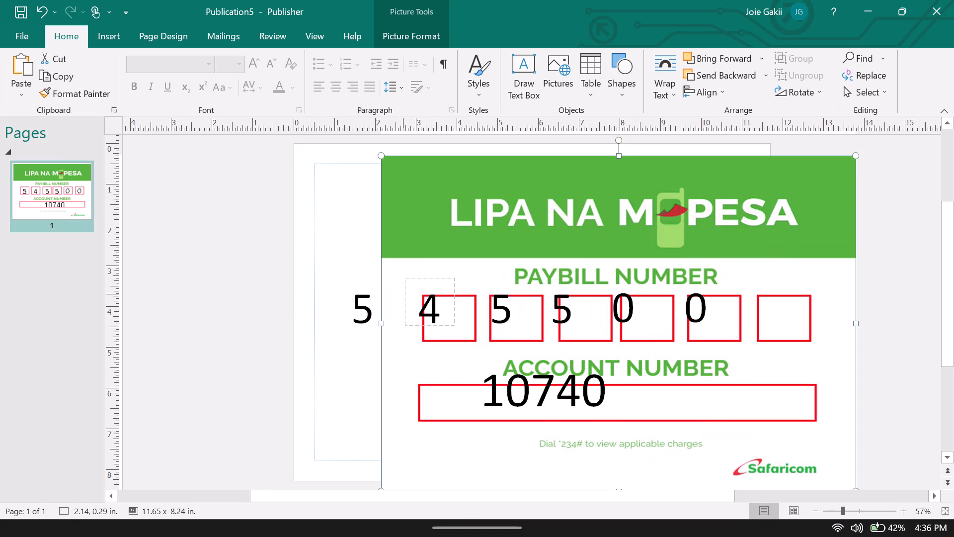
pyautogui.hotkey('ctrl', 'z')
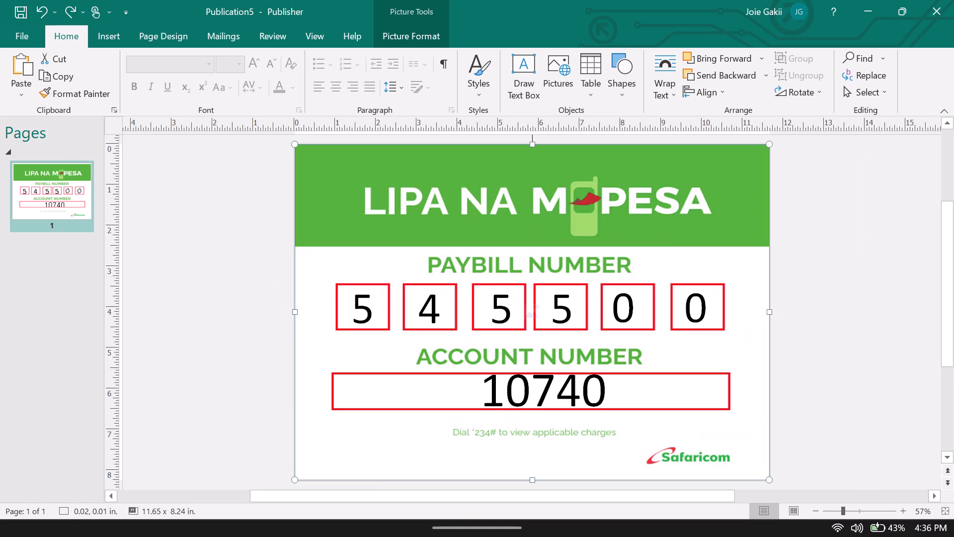
# Make the digit in the first paybill box bold, keeping the Calibri font.
pyautogui.click(377, 309)
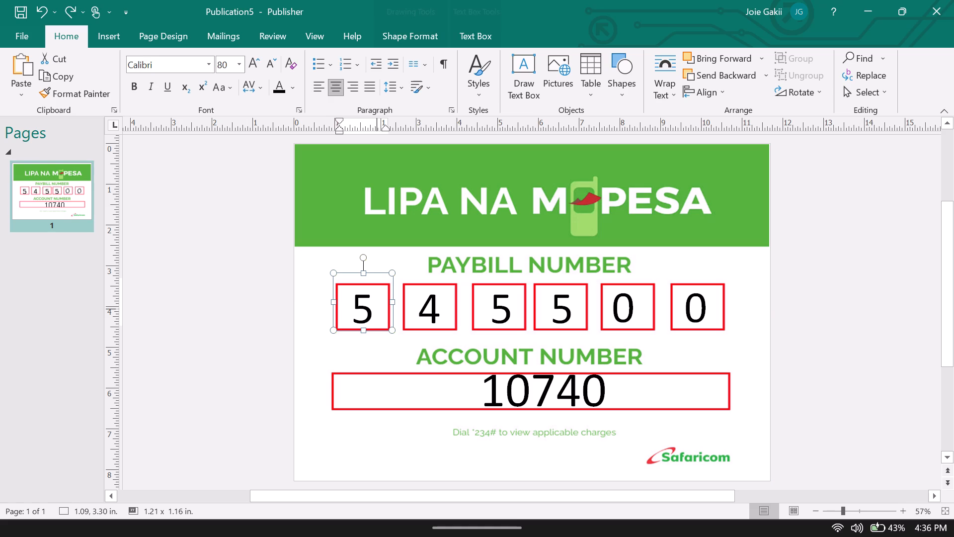
pyautogui.hotkey('ctrl', 'a')
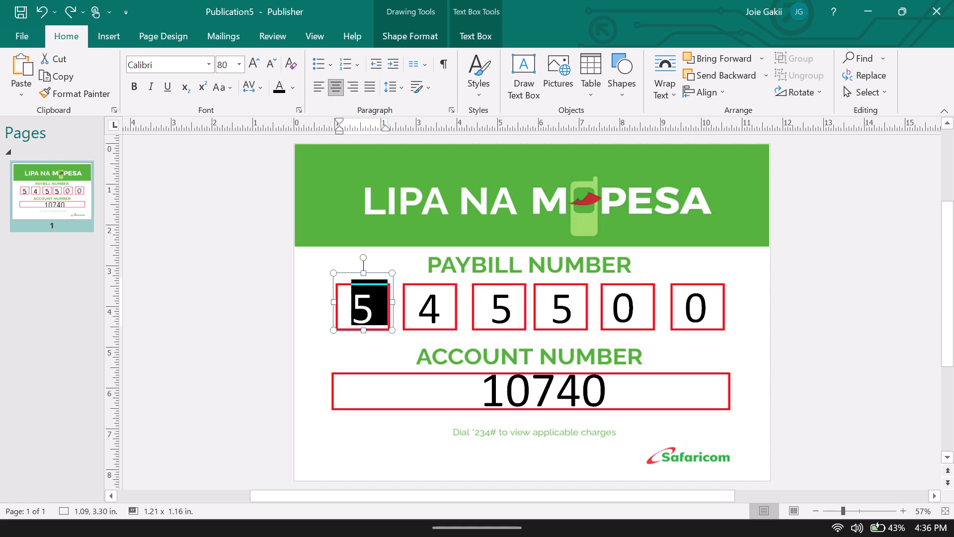
pyautogui.click(213, 65)
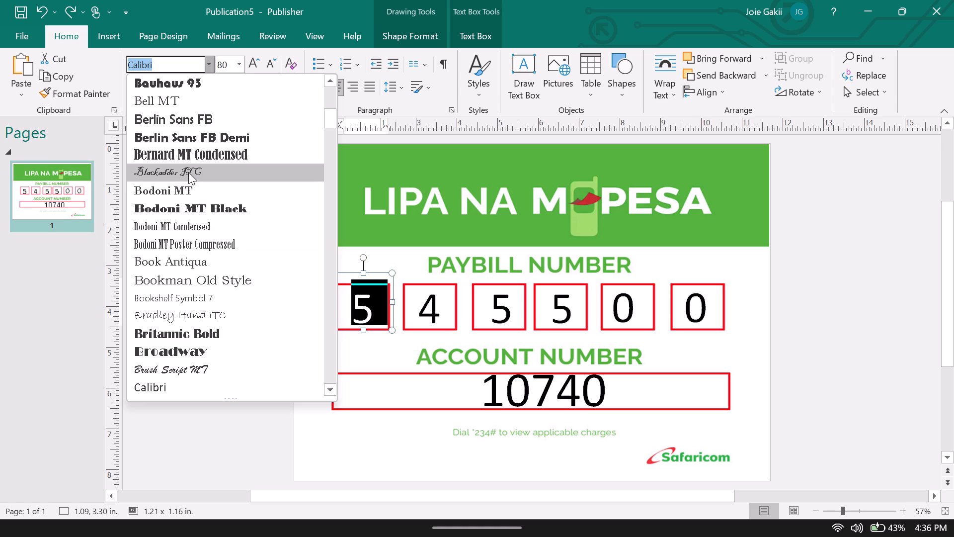
pyautogui.click(213, 429)
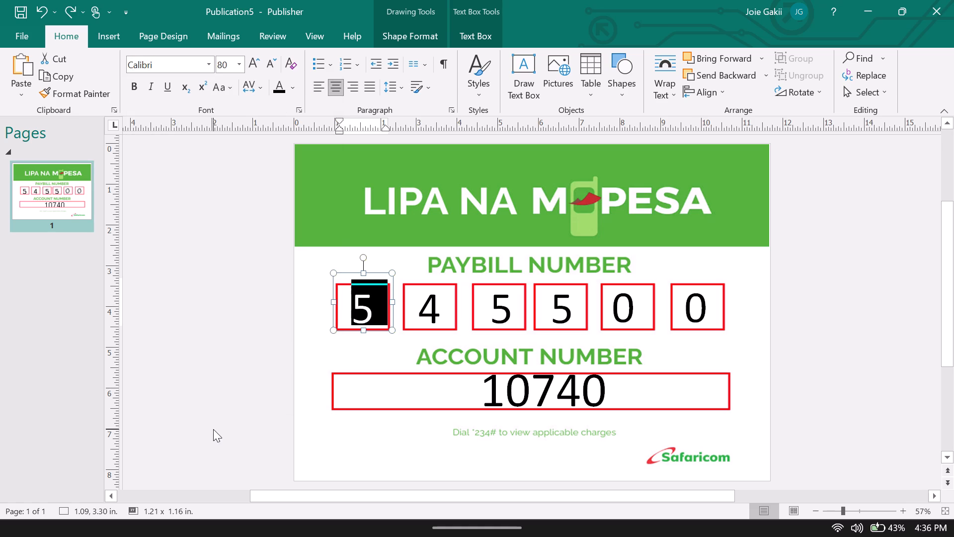
pyautogui.click(130, 89)
pyautogui.click(213, 261)
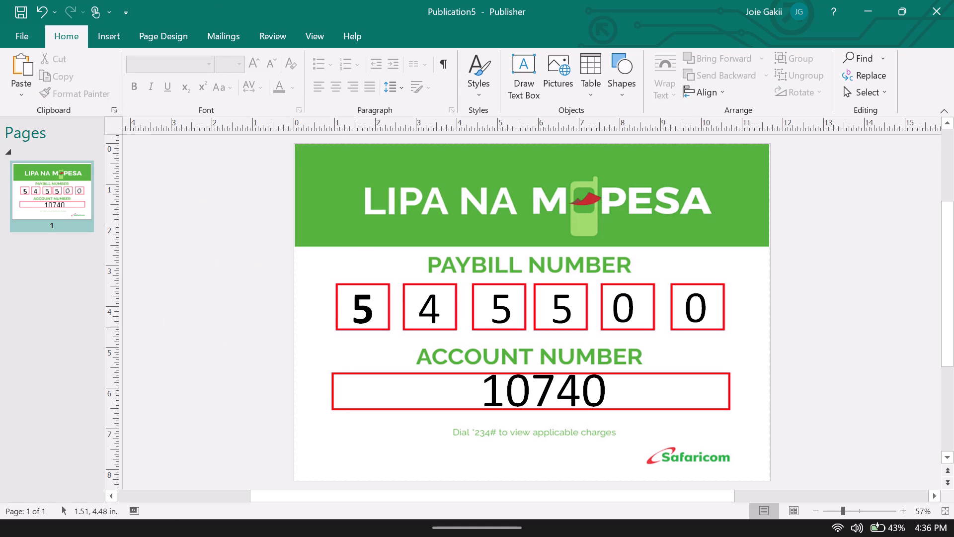
# Make the digits in the second, third and fourth paybill boxes bold.
pyautogui.doubleClick(446, 305)
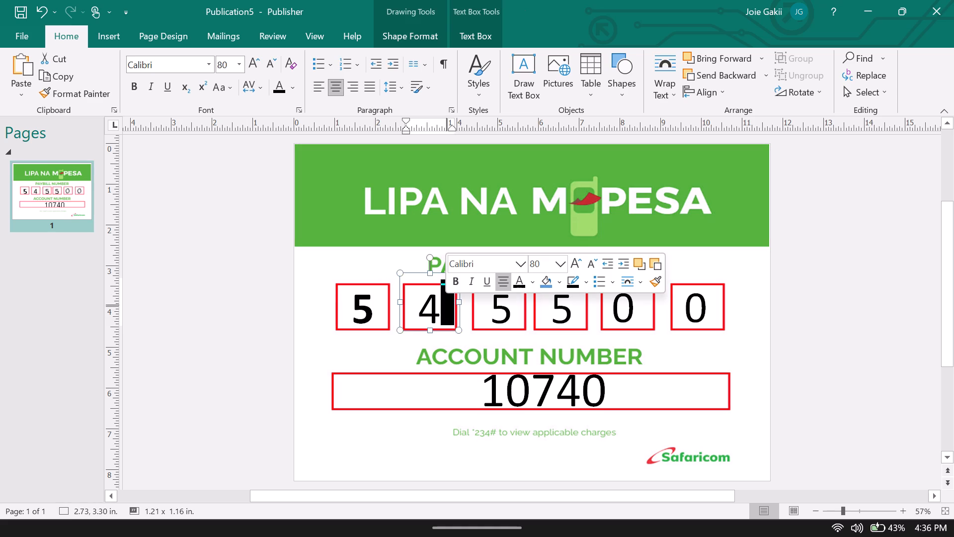
pyautogui.hotkey('ctrl', 'a')
pyautogui.hotkey('ctrl', 'b')
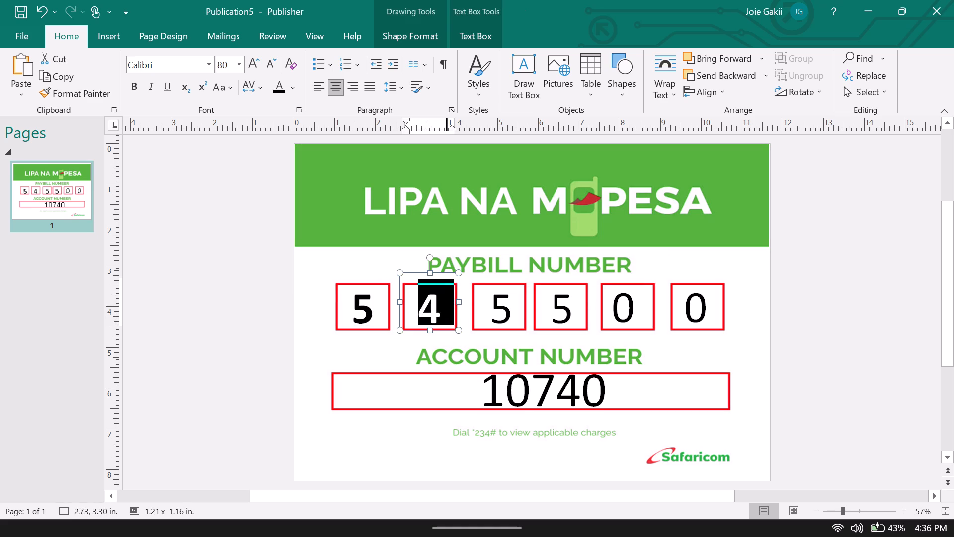
pyautogui.click(512, 304)
pyautogui.hotkey('ctrl', 'a')
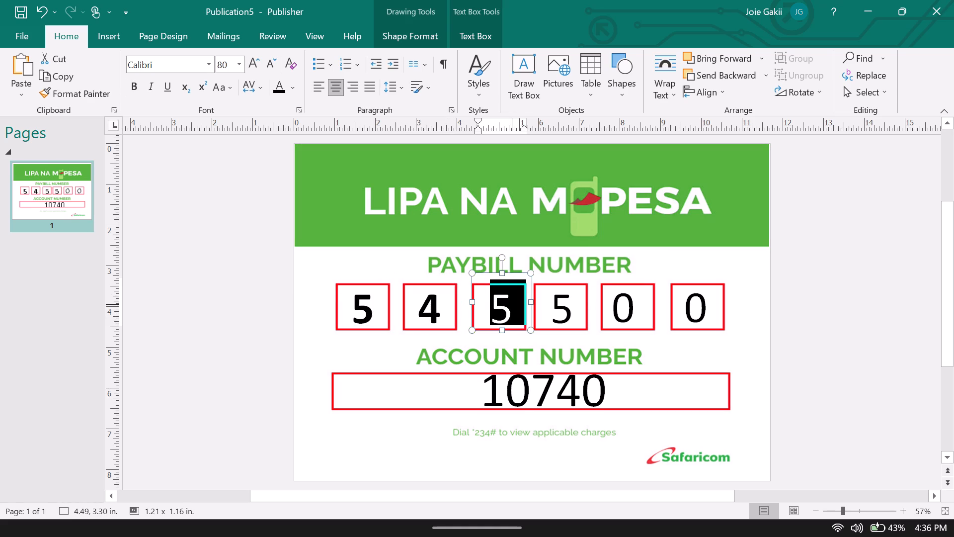
pyautogui.hotkey('ctrl', 'b')
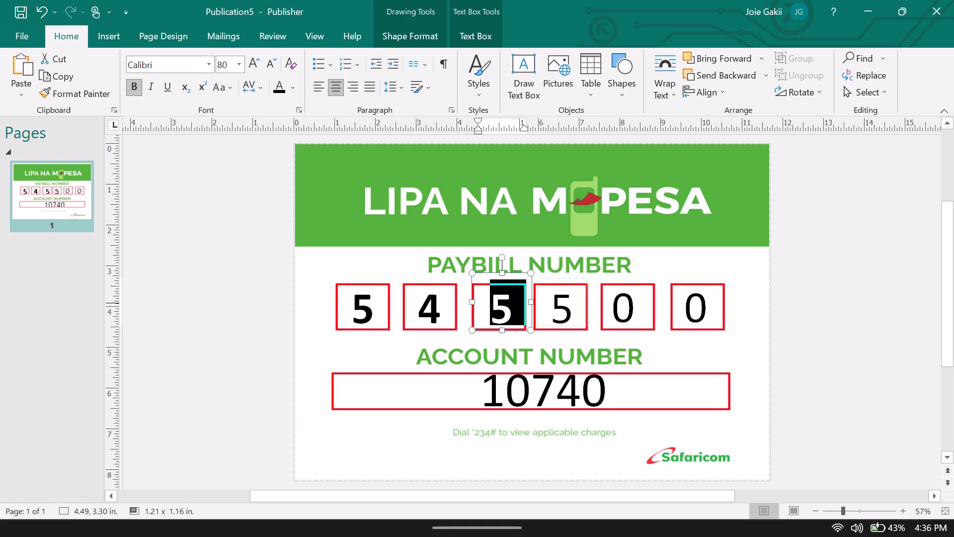
pyautogui.click(576, 304)
pyautogui.hotkey('ctrl', 'a')
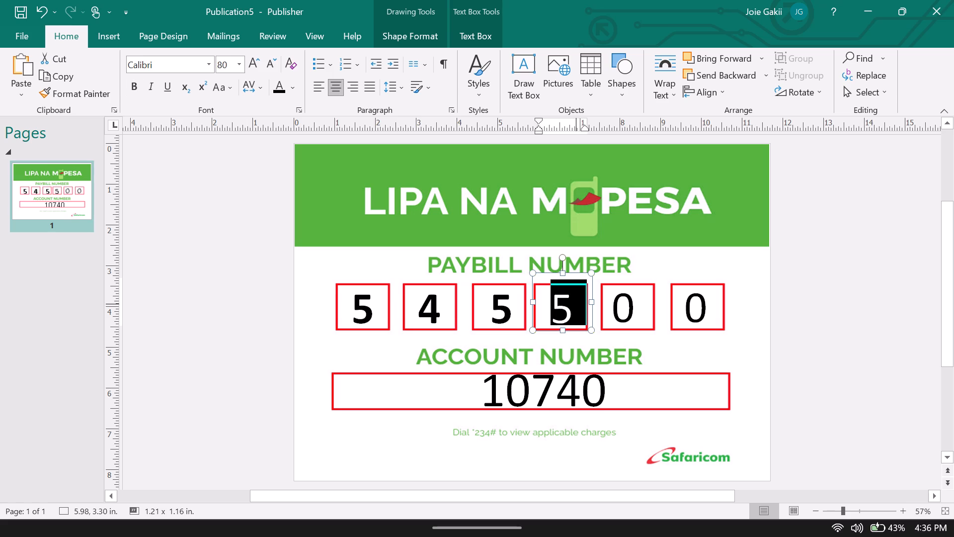
pyautogui.hotkey('ctrl', 'b')
# Make the digits in the fifth and sixth paybill boxes bold.
pyautogui.click(638, 302)
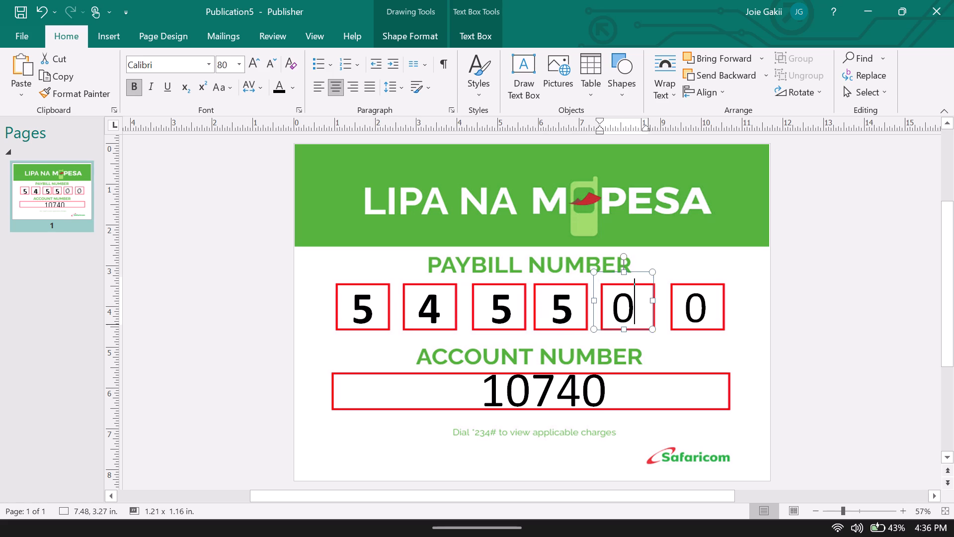
pyautogui.hotkey('ctrl', 'a')
pyautogui.hotkey('ctrl', 'b')
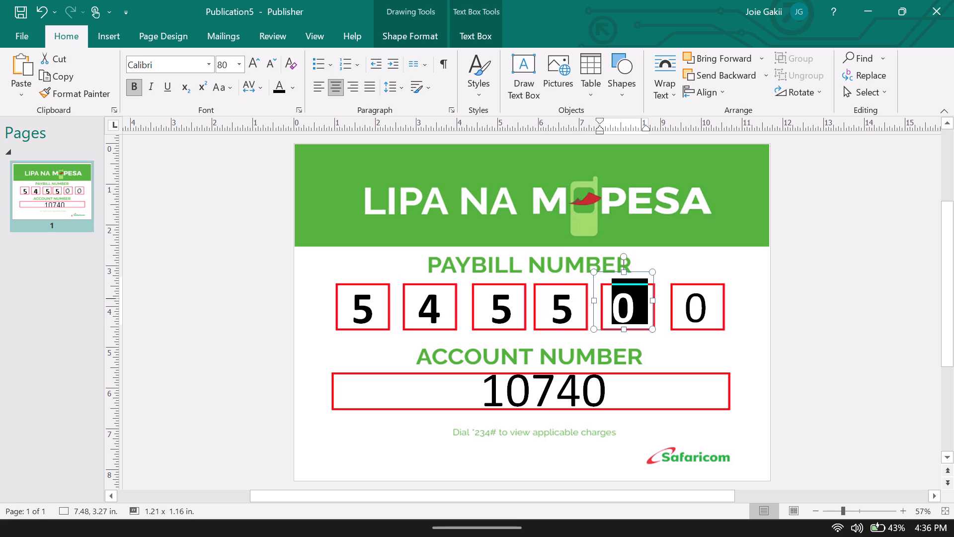
pyautogui.click(703, 304)
pyautogui.hotkey('ctrl', 'a')
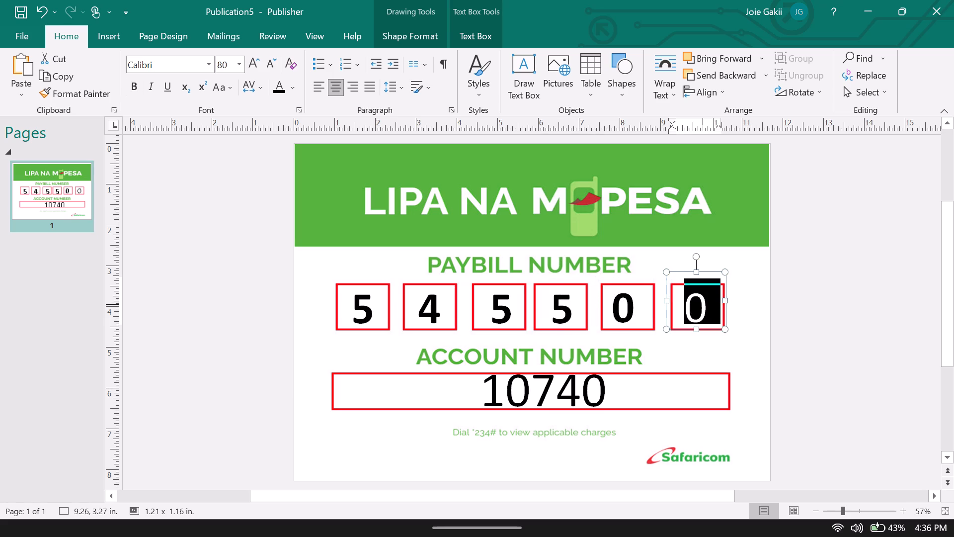
pyautogui.hotkey('ctrl', 'b')
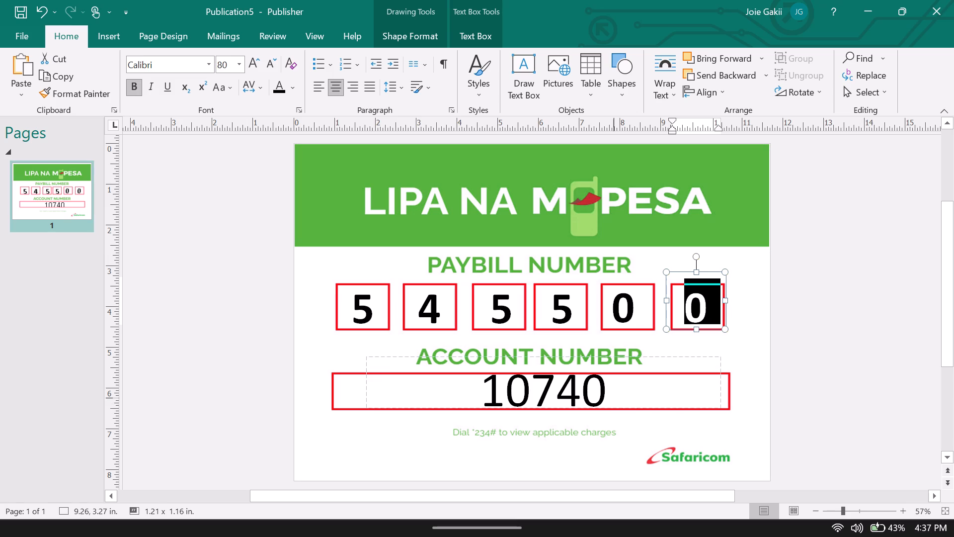
# Make the account number bold and deselect its text box.
pyautogui.doubleClick(614, 398)
pyautogui.hotkey('ctrl', 'a')
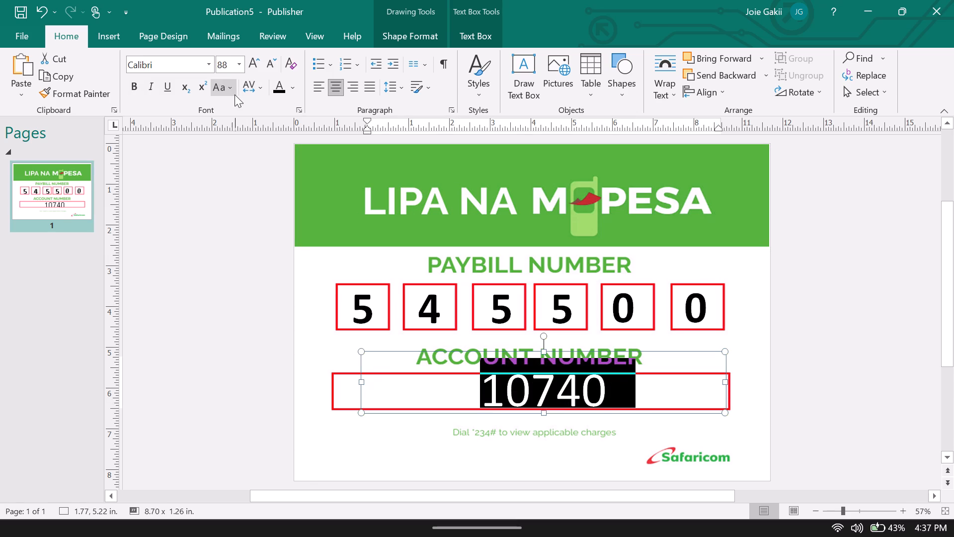
pyautogui.hotkey('ctrl', 'b')
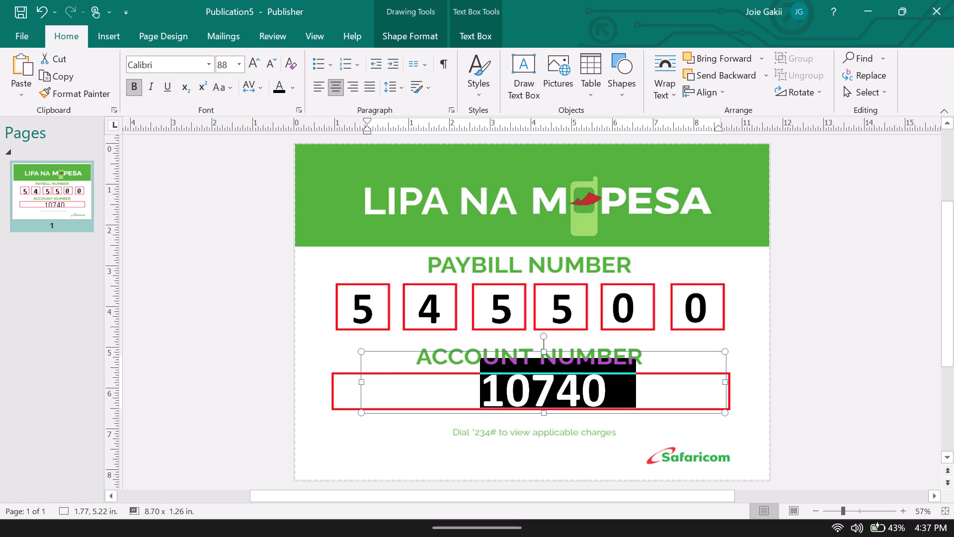
pyautogui.click(758, 329)
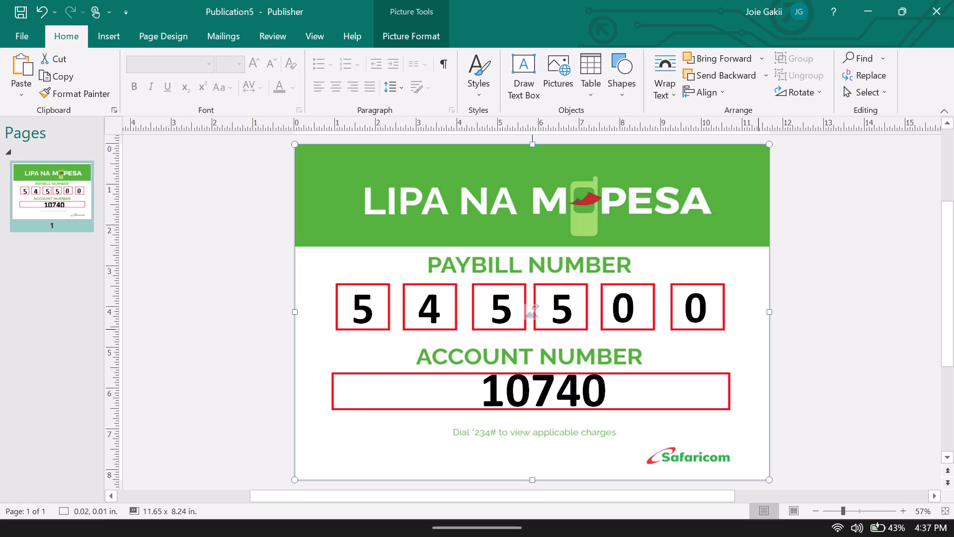
# Print 2 copies of the poster on the EPSON L3250 Series printer.
pyautogui.hotkey('ctrl', 'p')
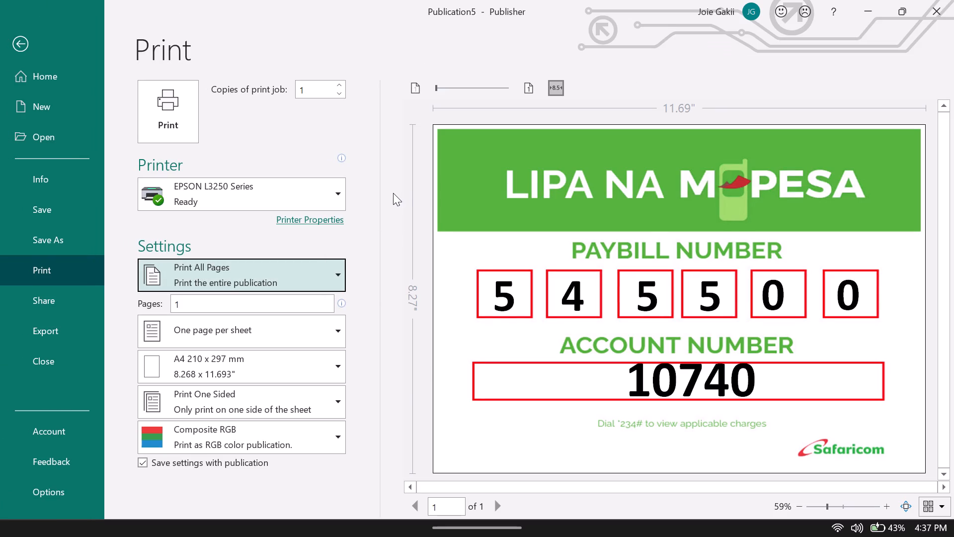
pyautogui.click(306, 88)
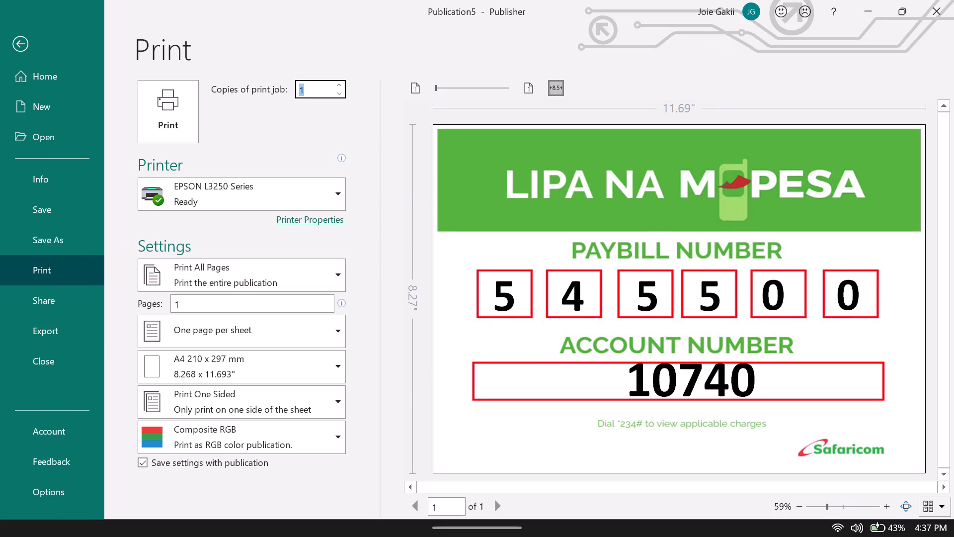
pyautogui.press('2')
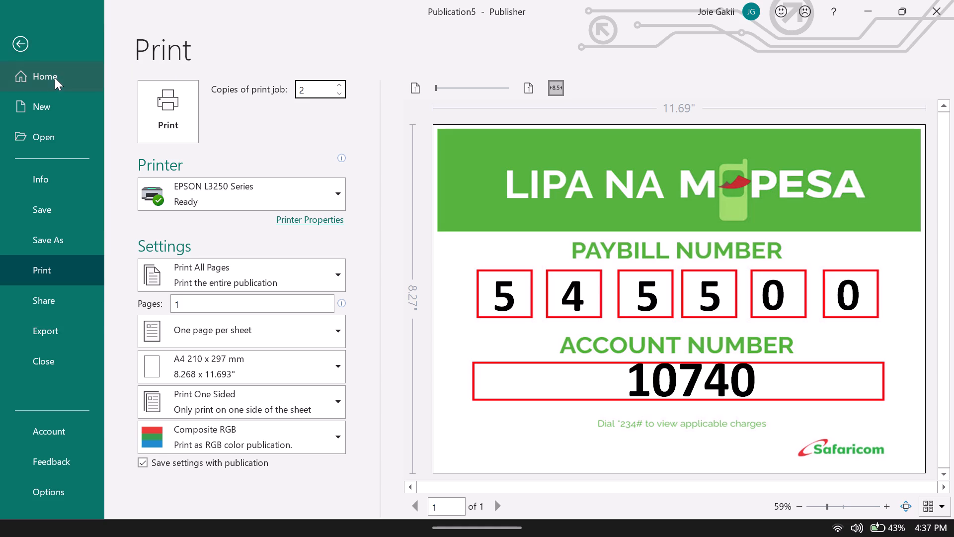
pyautogui.click(182, 103)
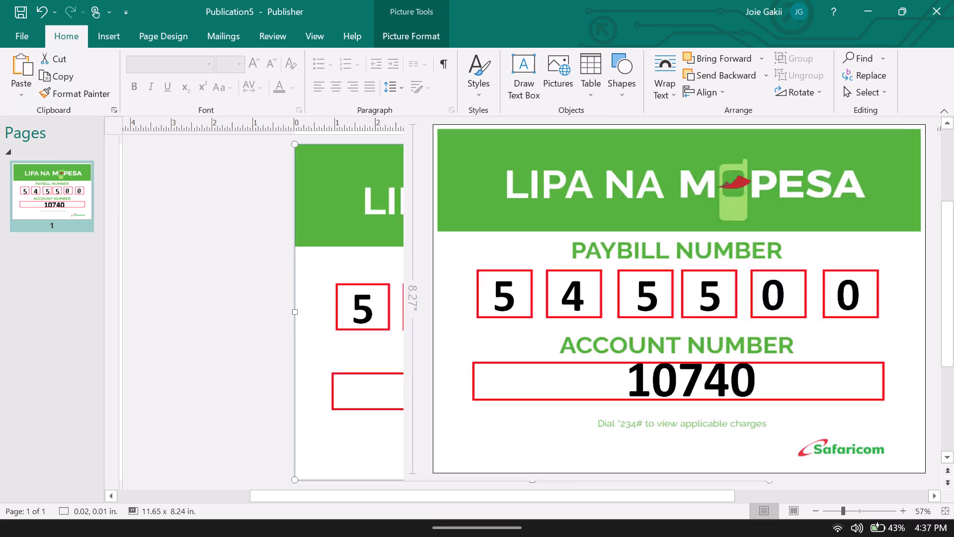
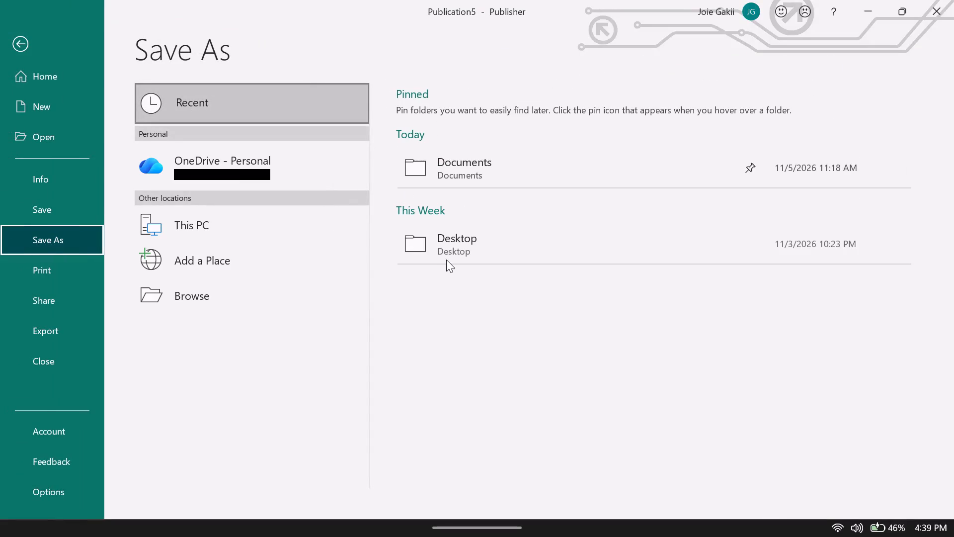
# Save the publication to the Desktop folder as a Publisher file named paybill.
pyautogui.click(446, 260)
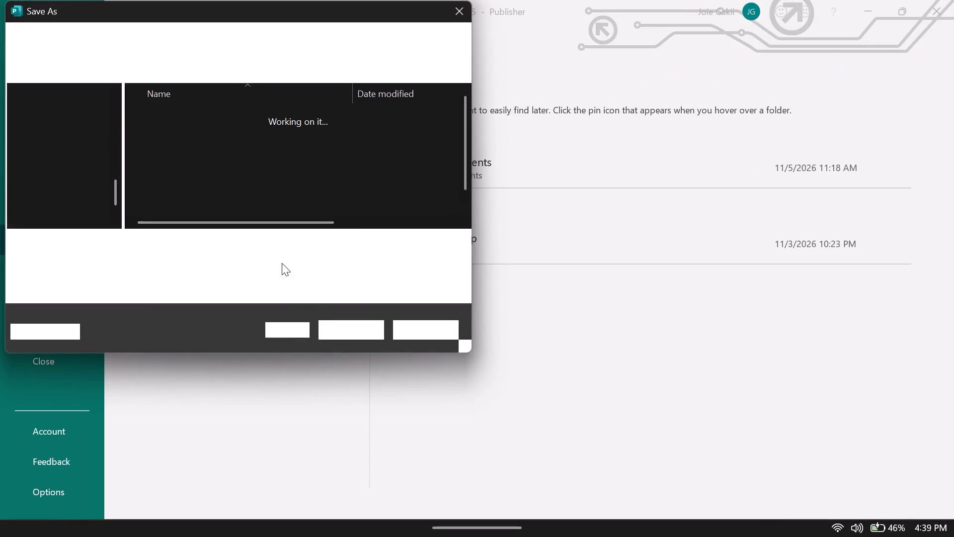
pyautogui.press('BackSpace')
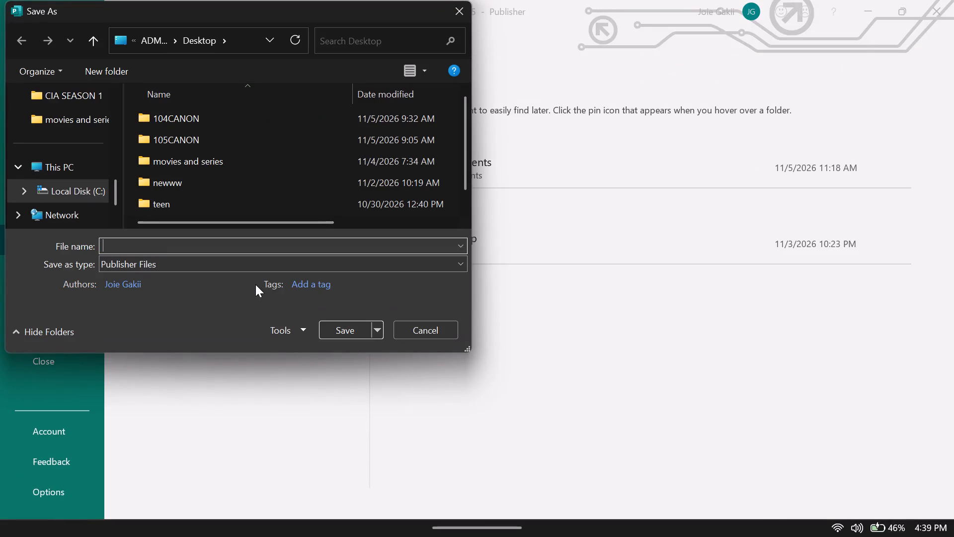
pyautogui.write('paybill')
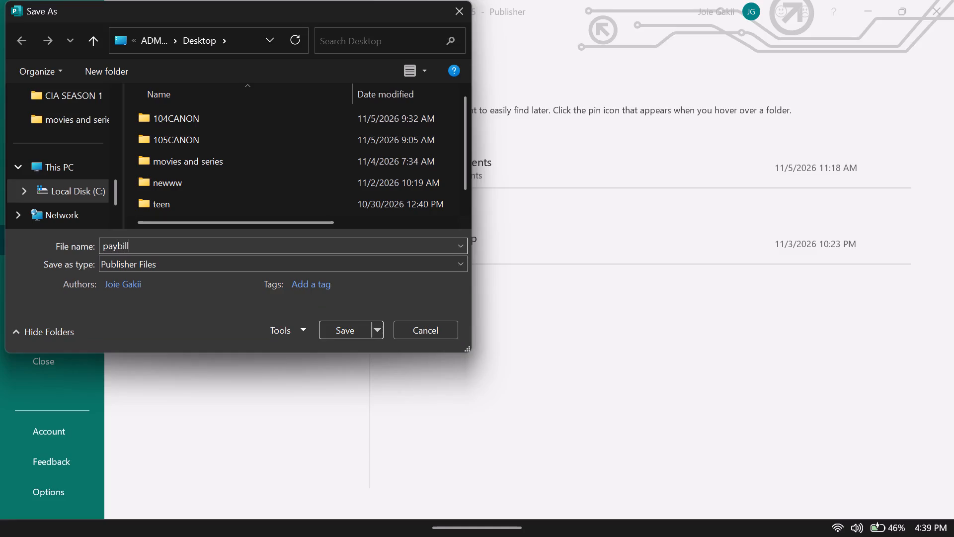
pyautogui.click(346, 328)
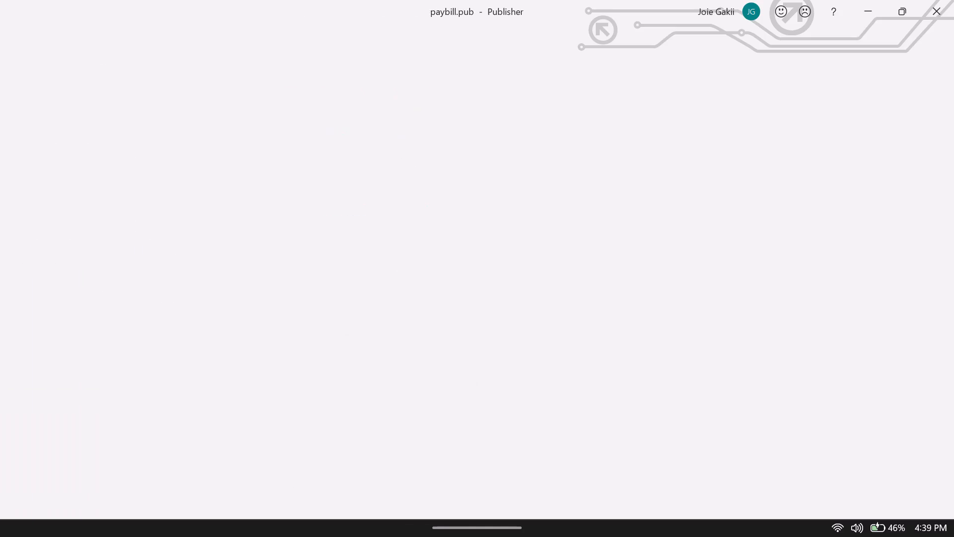
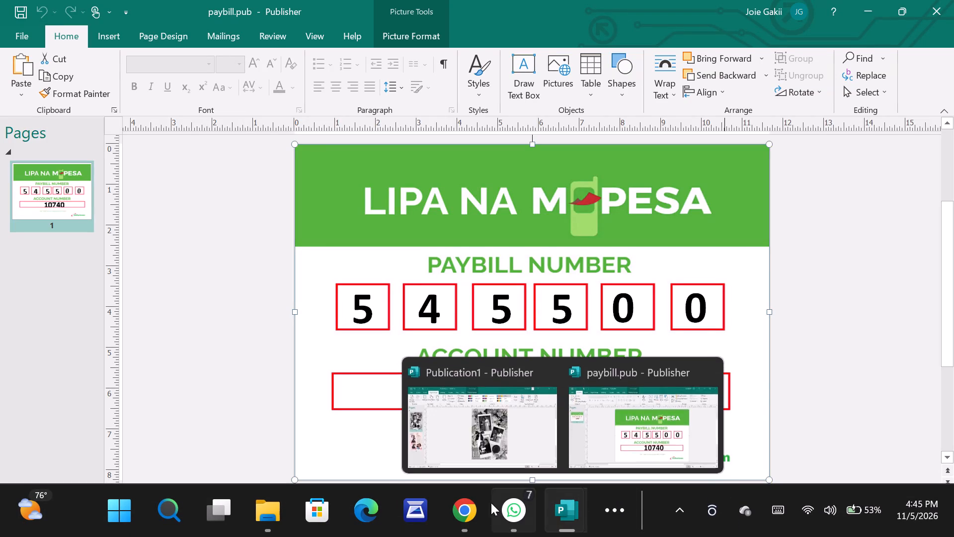
# Switch to Chrome and search Google Images in a new tab for "boresha paybill template" to look through the poster designs.
pyautogui.click(465, 507)
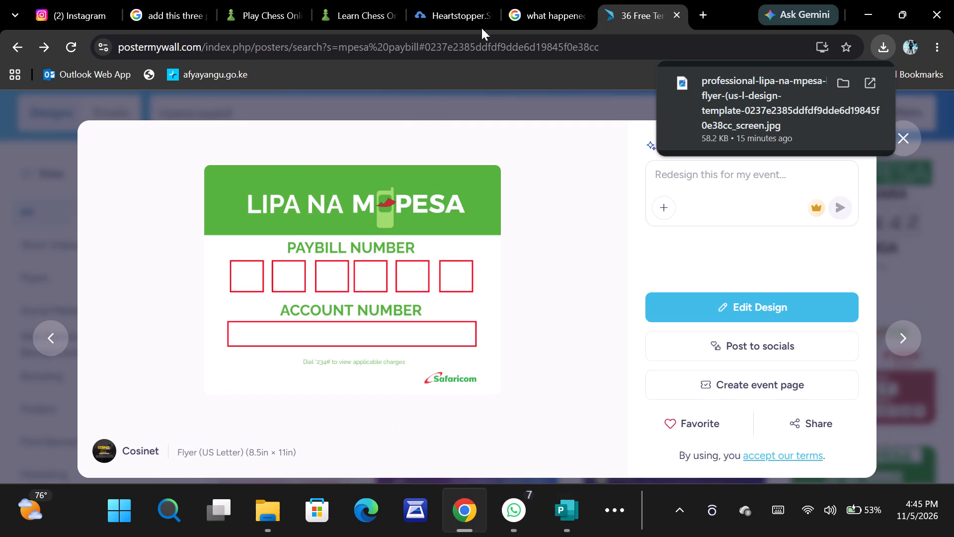
pyautogui.click(699, 16)
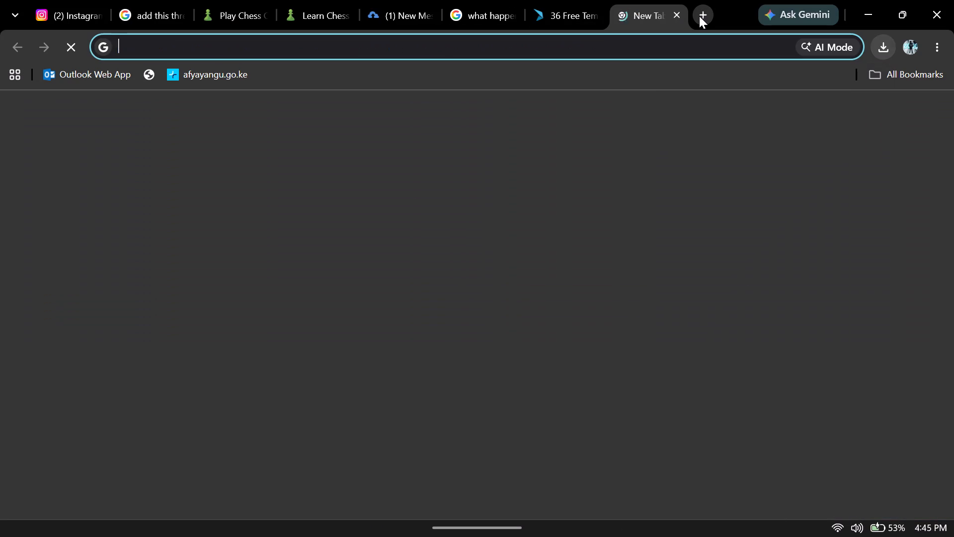
pyautogui.write('boresha paybil')
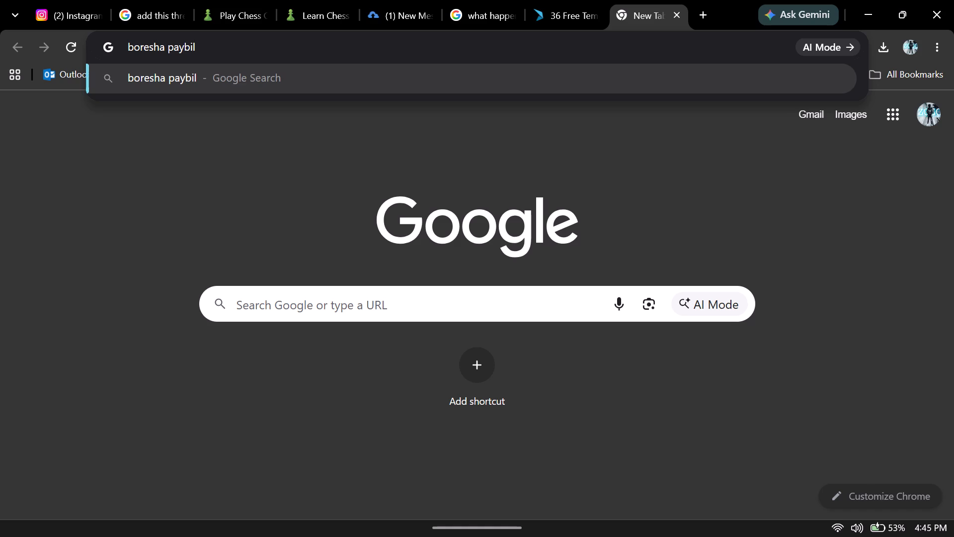
pyautogui.write('l template')
pyautogui.press('Return')
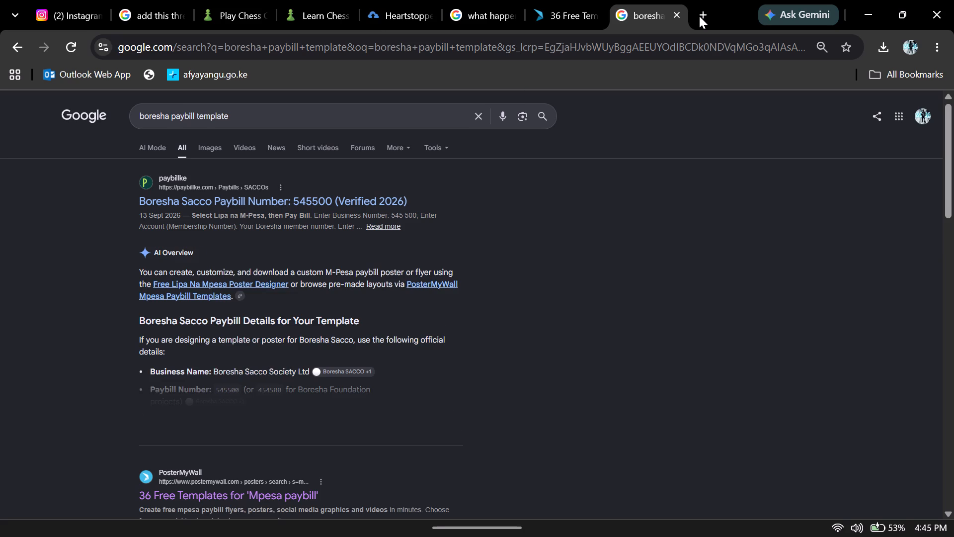
pyautogui.click(216, 155)
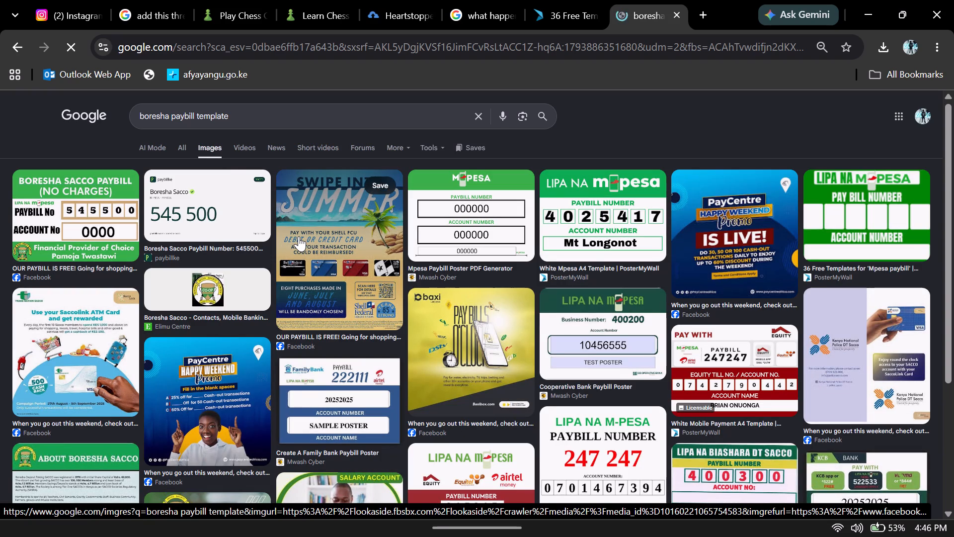
pyautogui.scroll(-1, 299, 236)
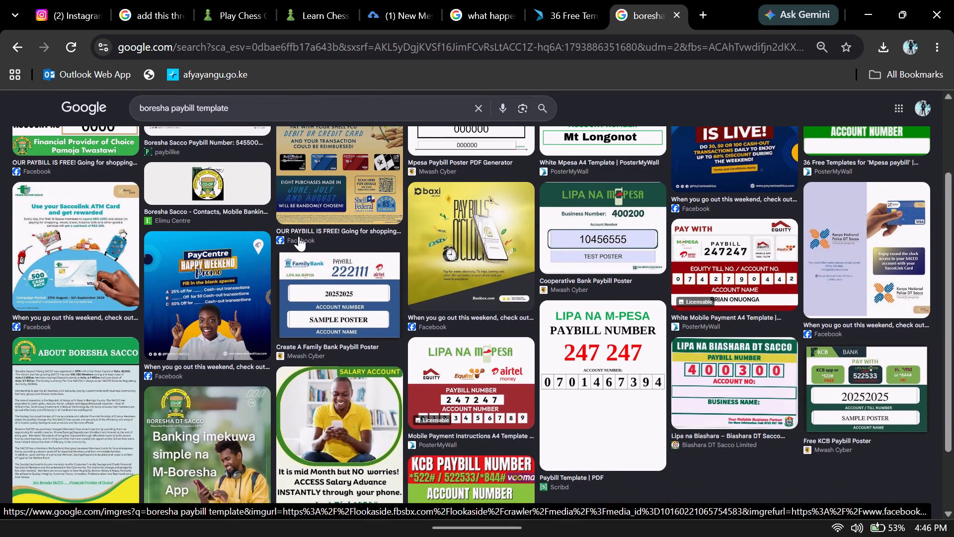